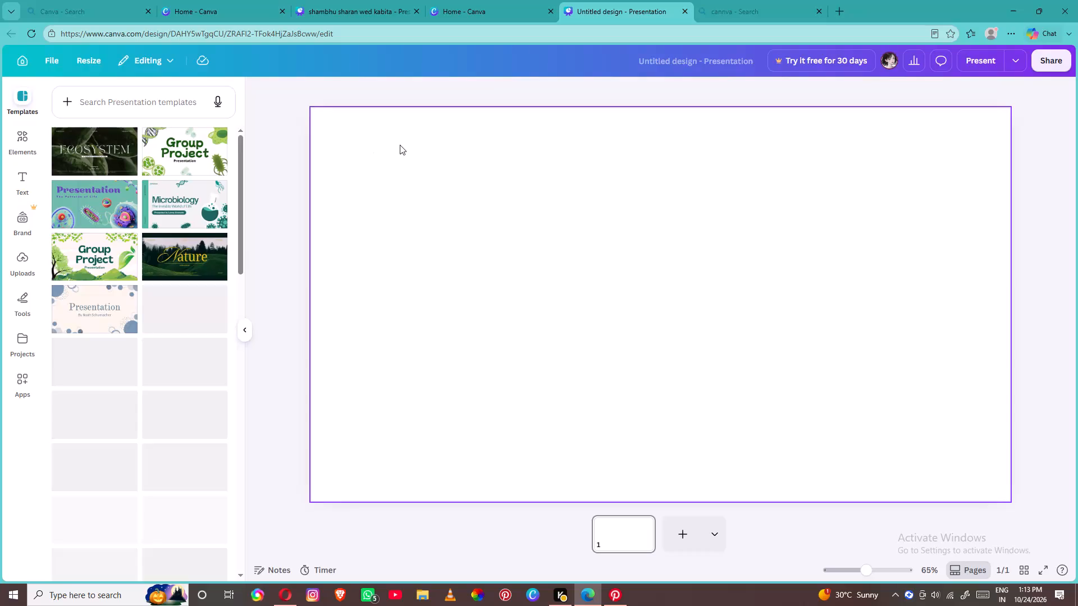
# Search the presentation templates for "forest background".
pyautogui.click(80, 101)
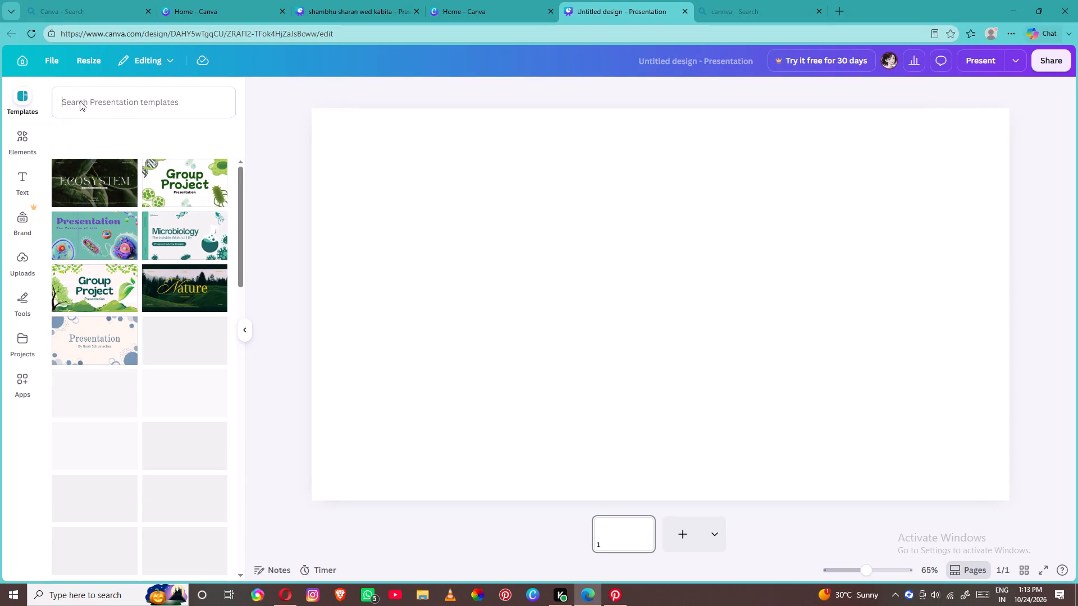
pyautogui.press('f')
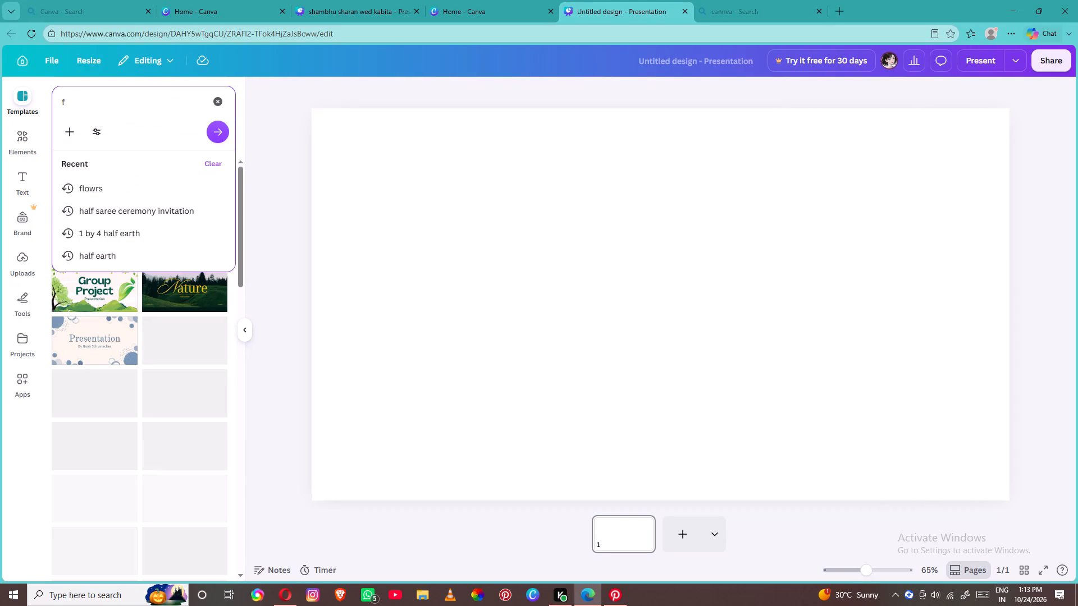
pyautogui.write('orest')
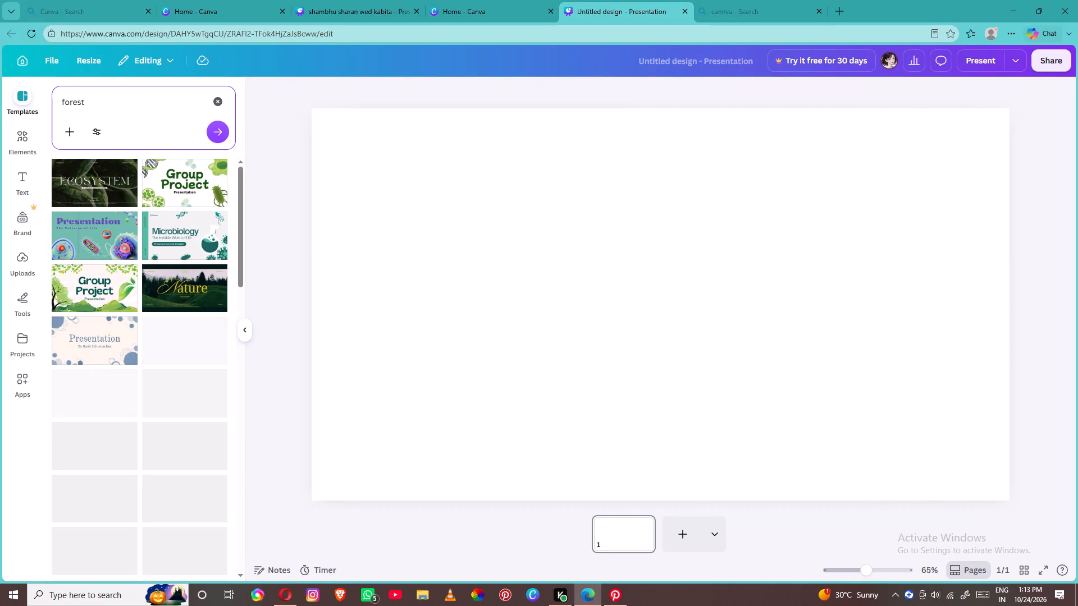
pyautogui.press('space')
pyautogui.write('background')
pyautogui.press('Return')
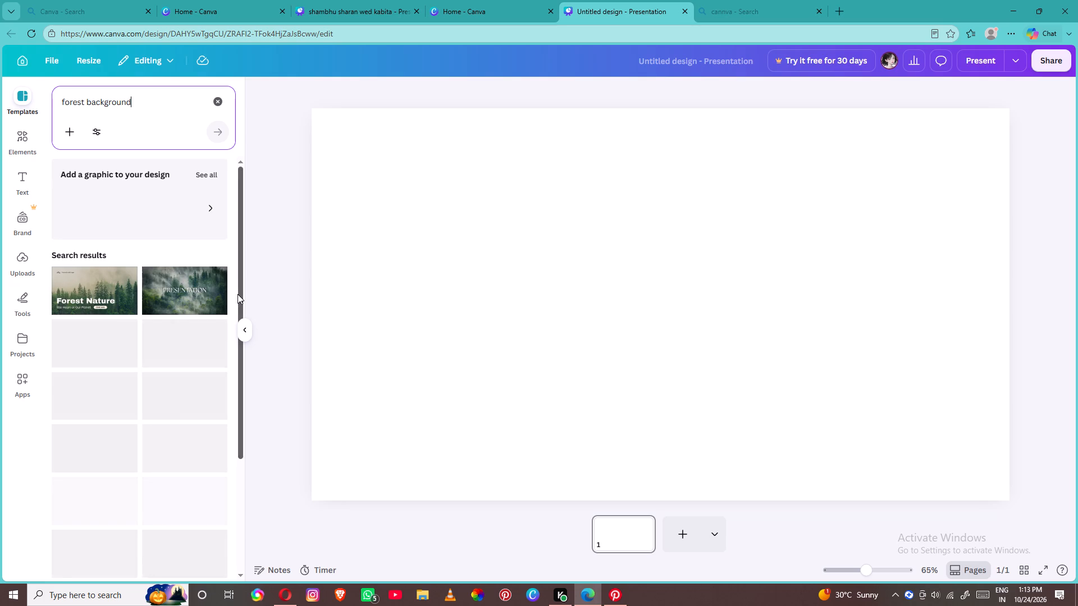
# Search the design elements for "forest background".
pyautogui.click(22, 149)
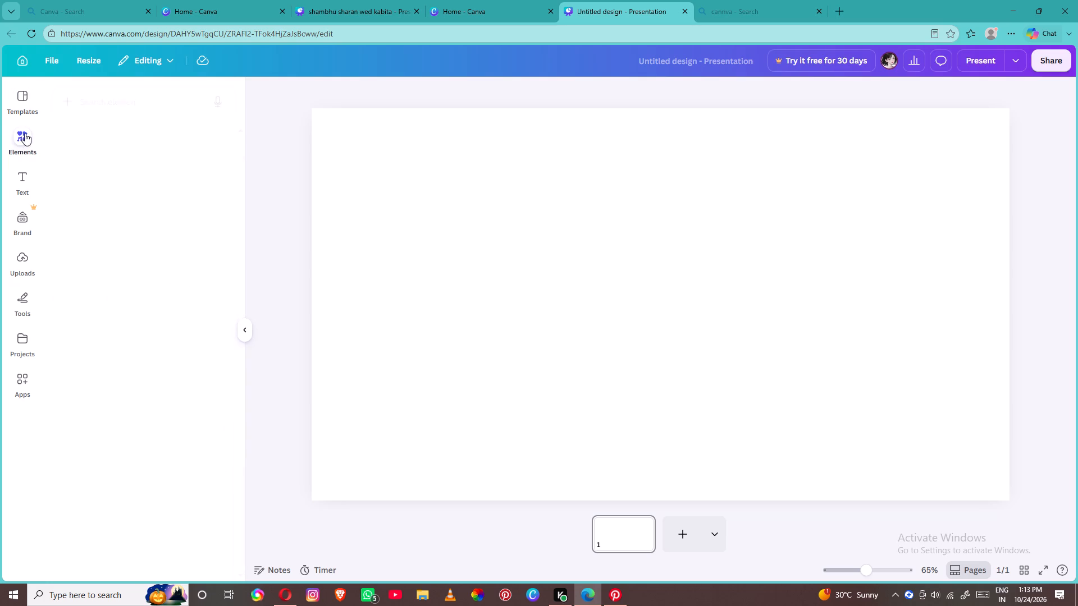
pyautogui.click(109, 107)
pyautogui.write('forest')
pyautogui.press('b')
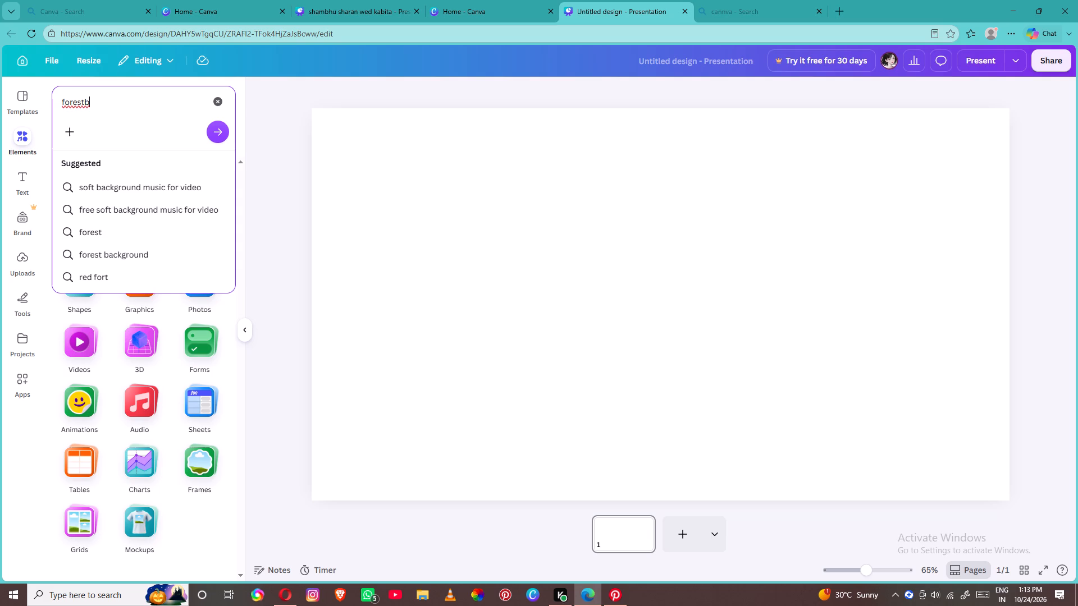
pyautogui.press('BackSpace')
pyautogui.press('space')
pyautogui.write('b')
pyautogui.press('a')
pyautogui.write('ck')
pyautogui.write('groun')
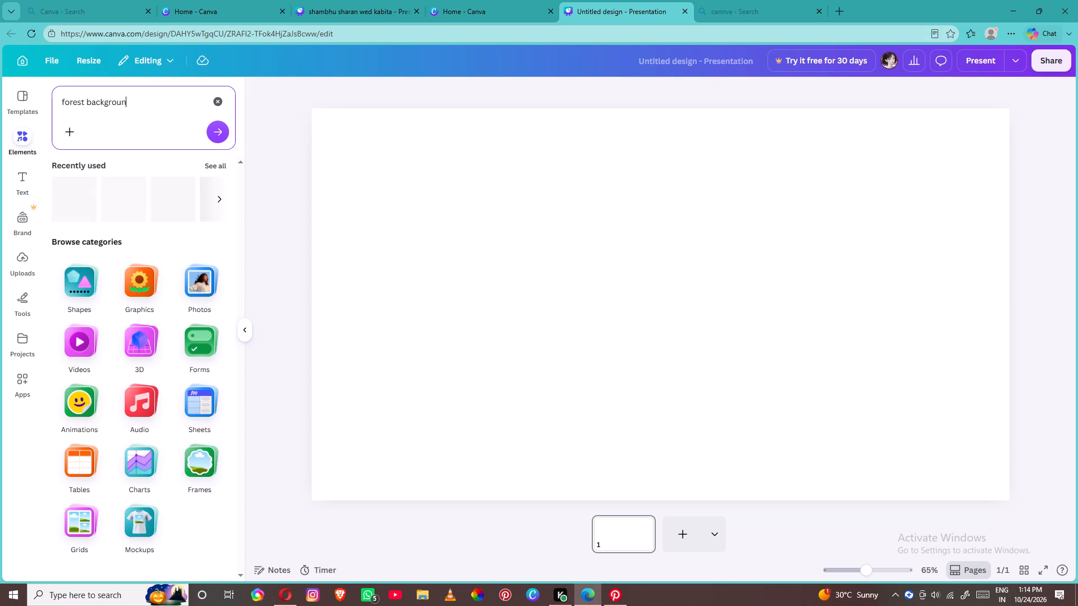
pyautogui.press('d')
pyautogui.press('Return')
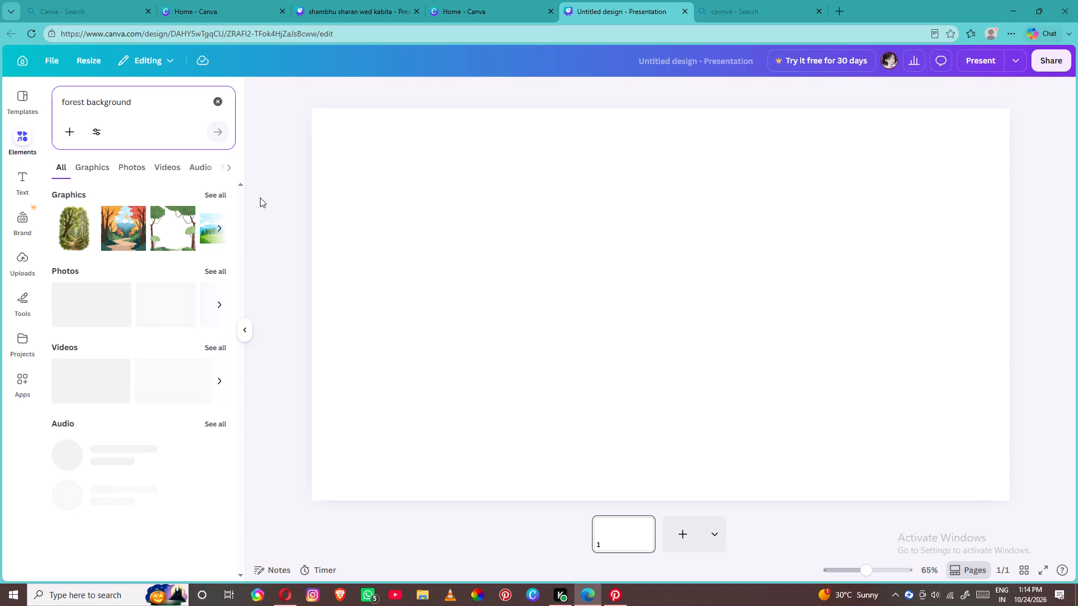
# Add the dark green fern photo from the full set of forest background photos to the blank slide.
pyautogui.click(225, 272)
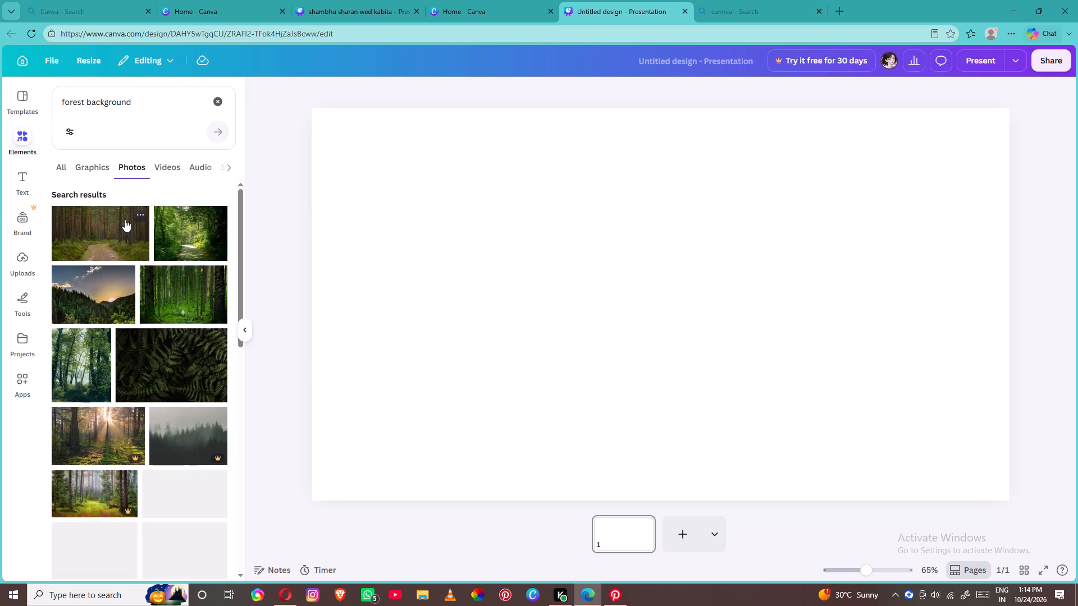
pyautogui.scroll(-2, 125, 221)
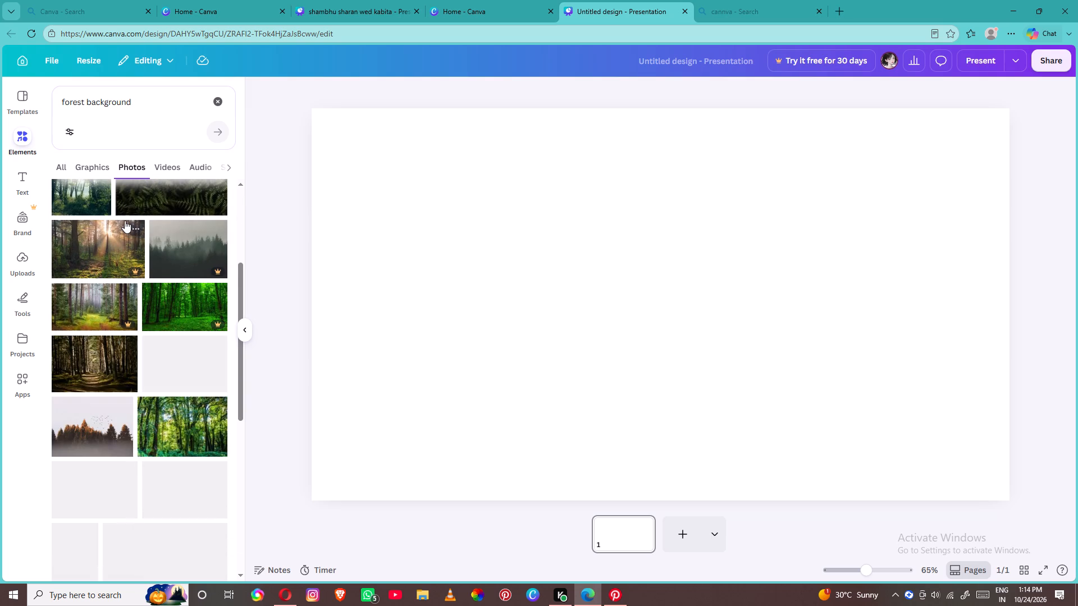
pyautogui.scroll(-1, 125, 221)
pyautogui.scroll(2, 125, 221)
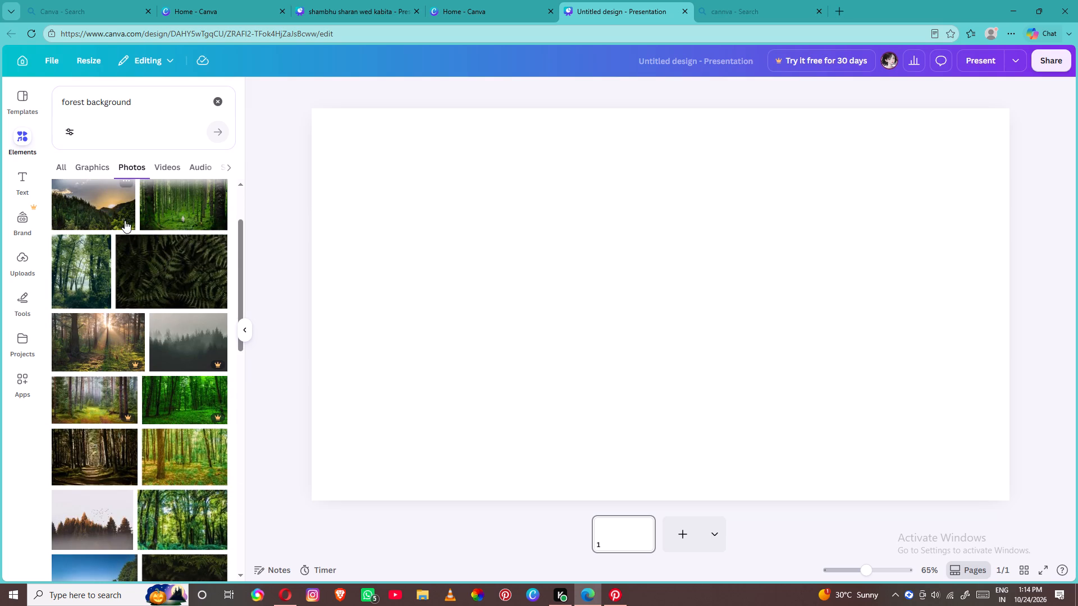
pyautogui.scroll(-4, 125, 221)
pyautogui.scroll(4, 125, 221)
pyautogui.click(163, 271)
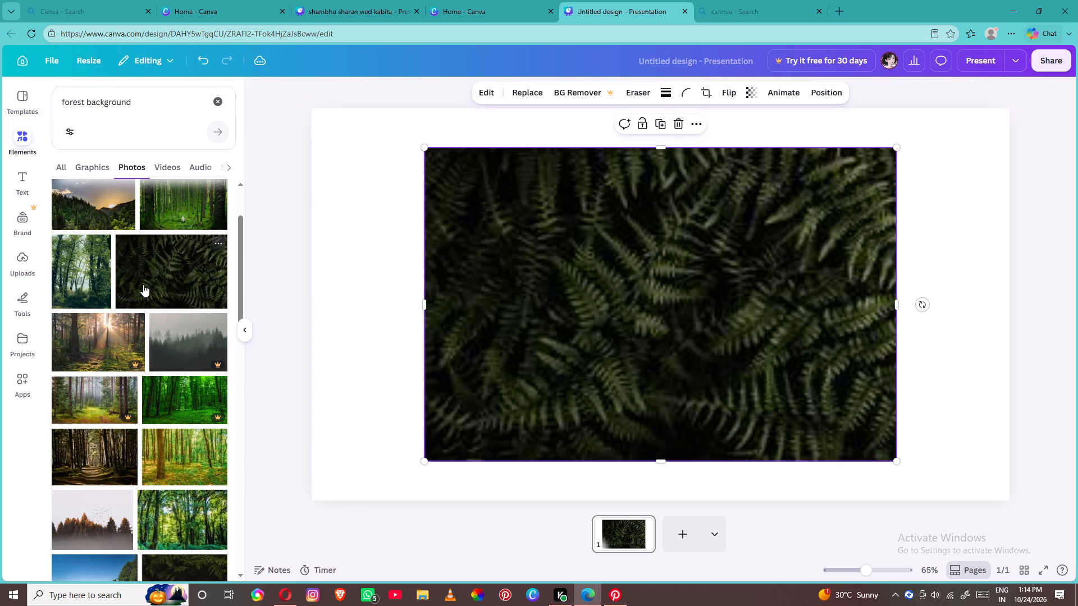
# Look through more forest photos and switch the search results to graphics only.
pyautogui.scroll(-7, 143, 284)
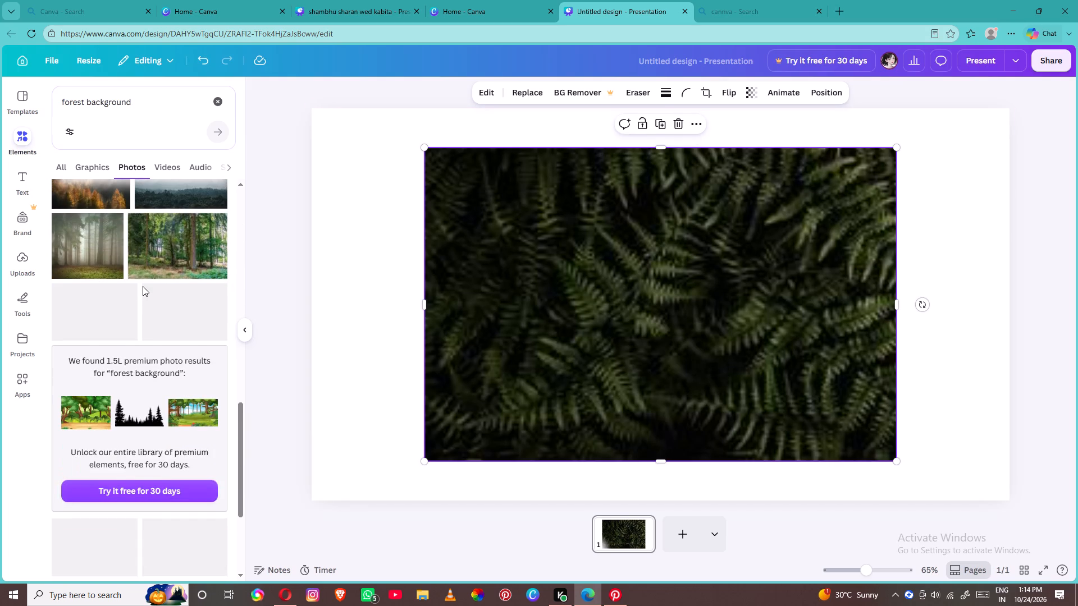
pyautogui.scroll(1, 143, 286)
pyautogui.click(93, 164)
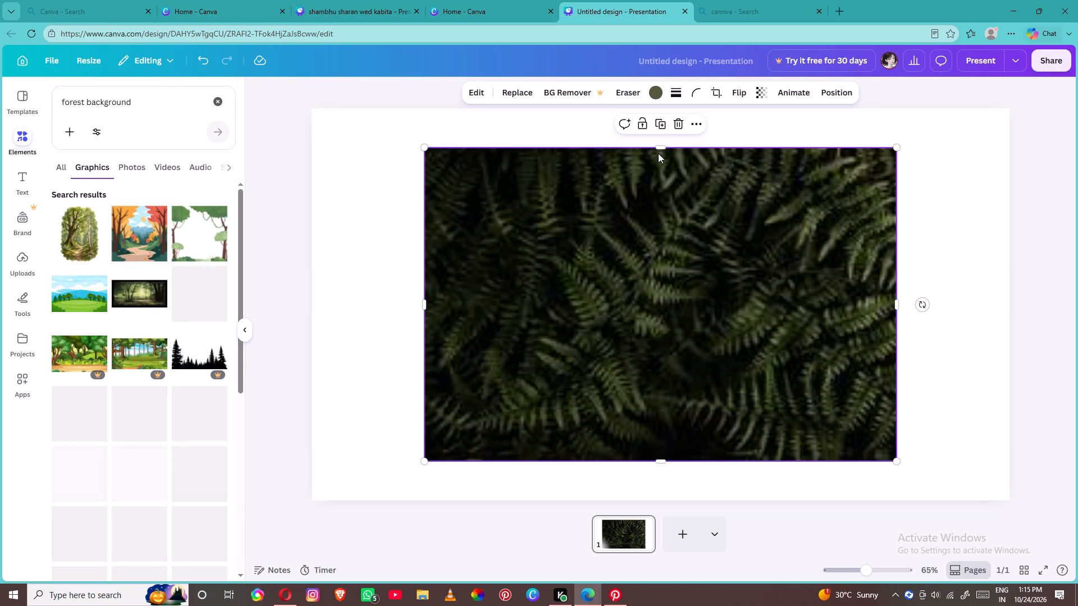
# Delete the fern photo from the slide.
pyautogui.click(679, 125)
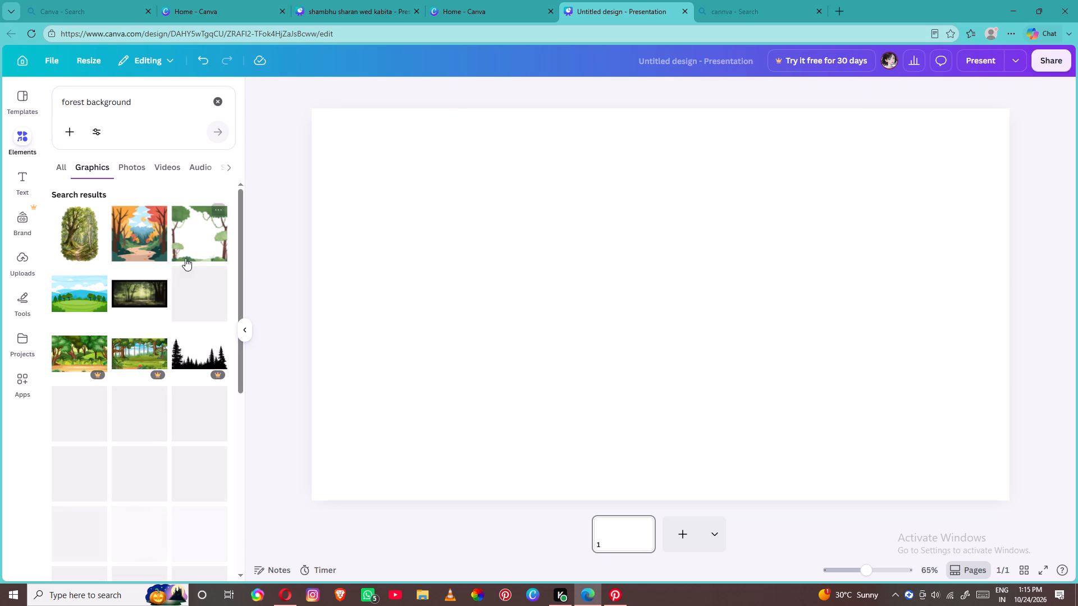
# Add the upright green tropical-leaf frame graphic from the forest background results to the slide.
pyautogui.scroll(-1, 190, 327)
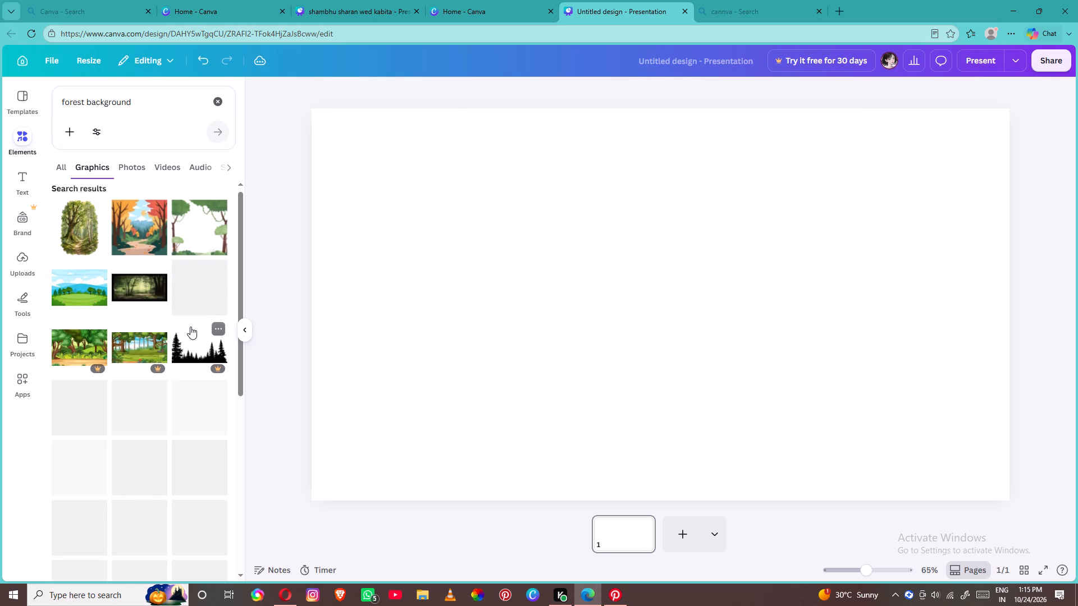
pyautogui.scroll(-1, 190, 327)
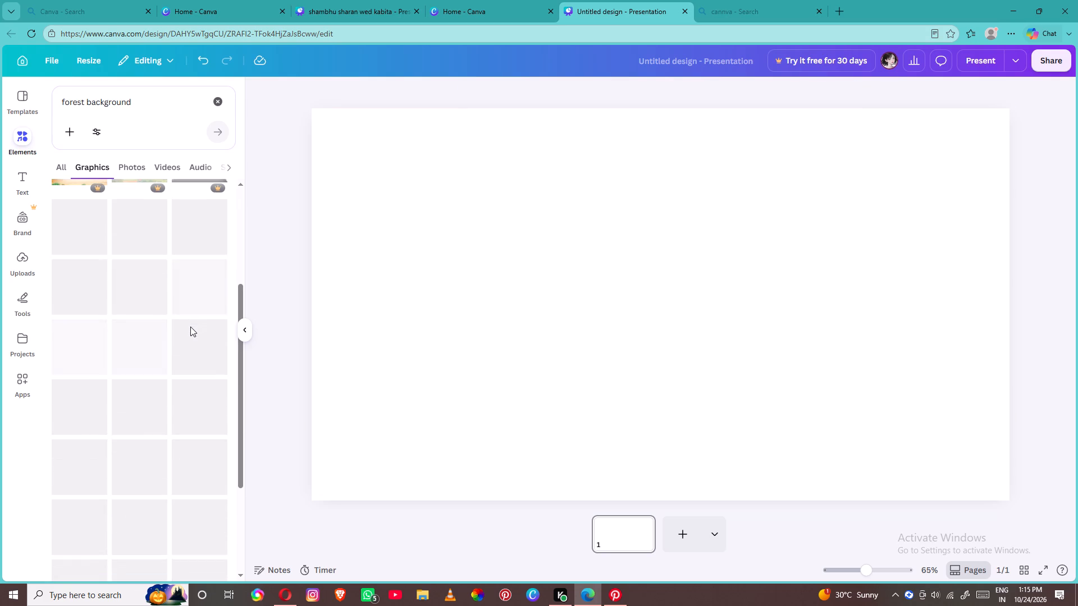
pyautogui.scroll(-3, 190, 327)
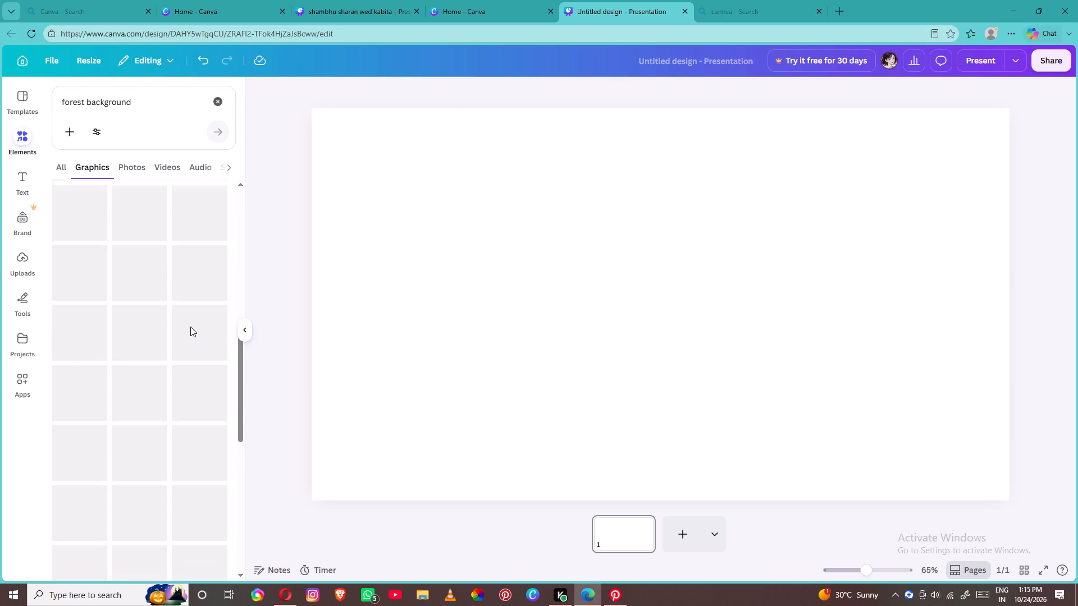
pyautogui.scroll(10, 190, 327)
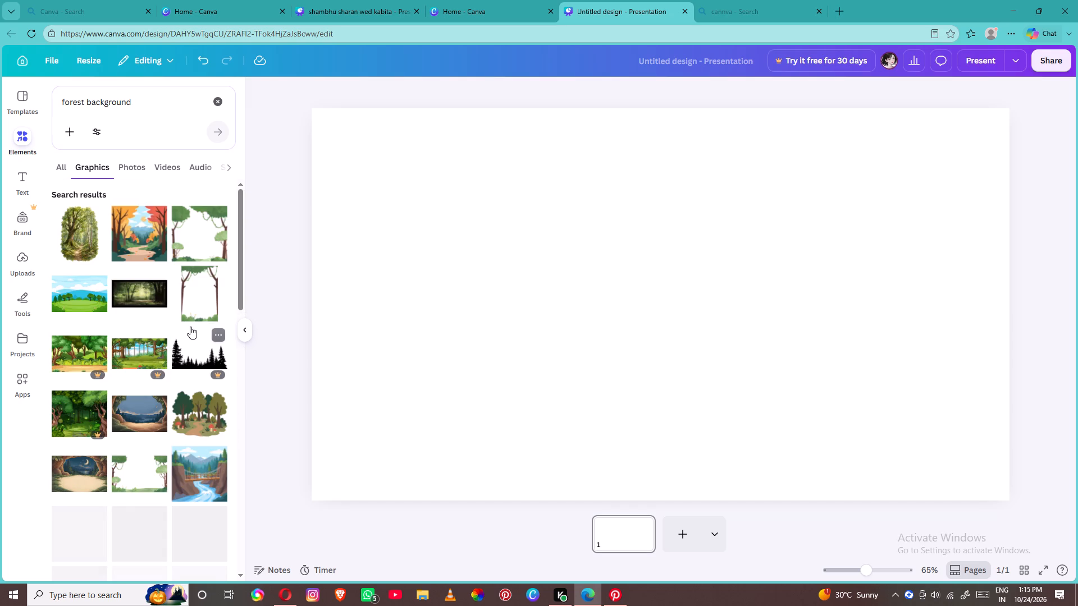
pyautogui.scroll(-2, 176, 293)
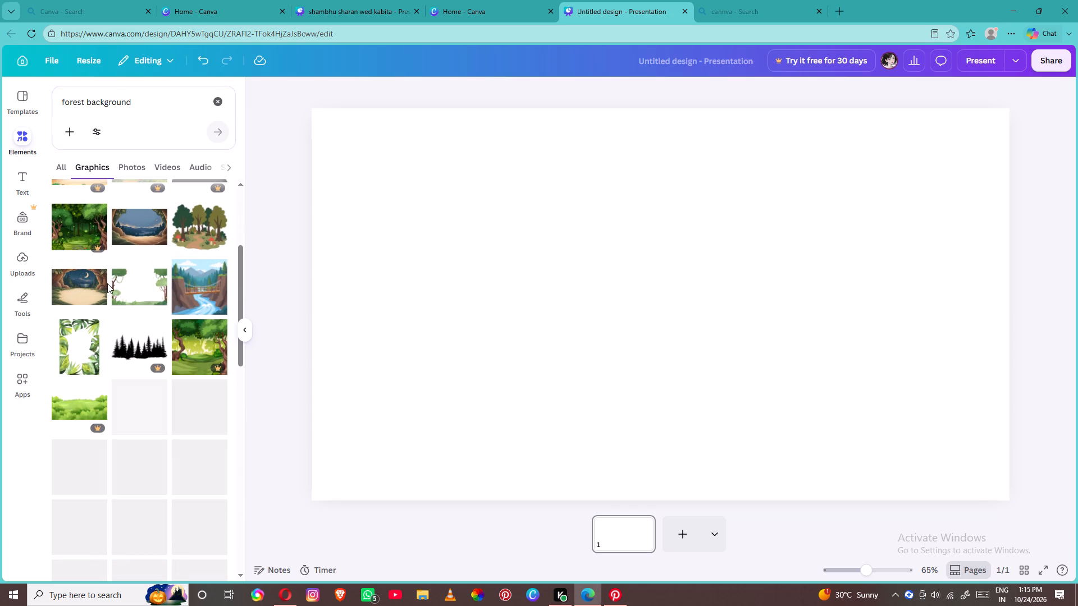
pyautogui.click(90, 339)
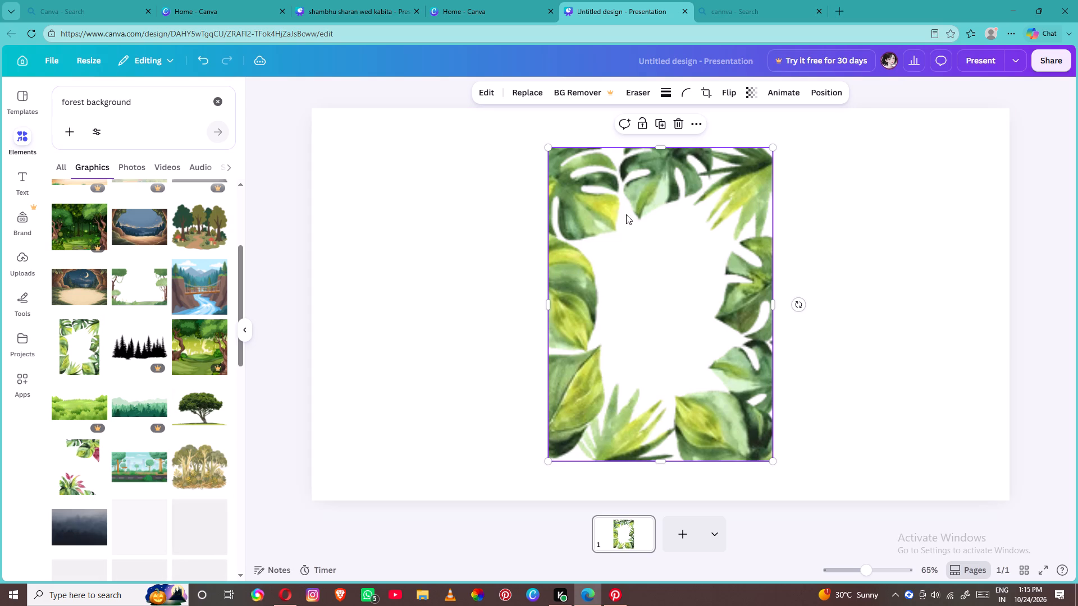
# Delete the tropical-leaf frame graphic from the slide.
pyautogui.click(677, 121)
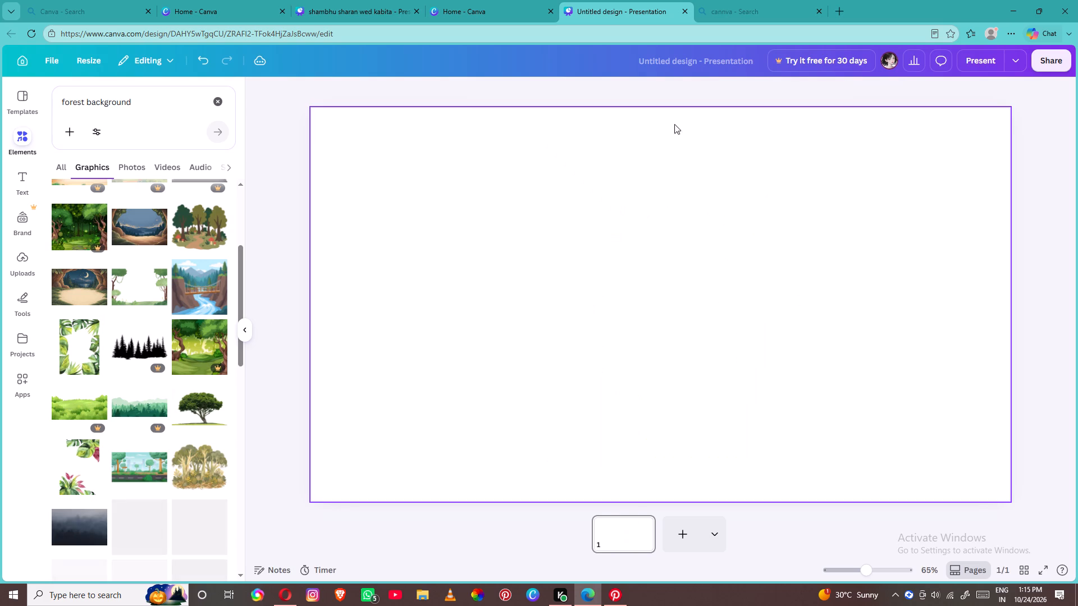
# Add the wide forest frame graphic with green trees and hanging vines on both sides to the slide.
pyautogui.click(149, 298)
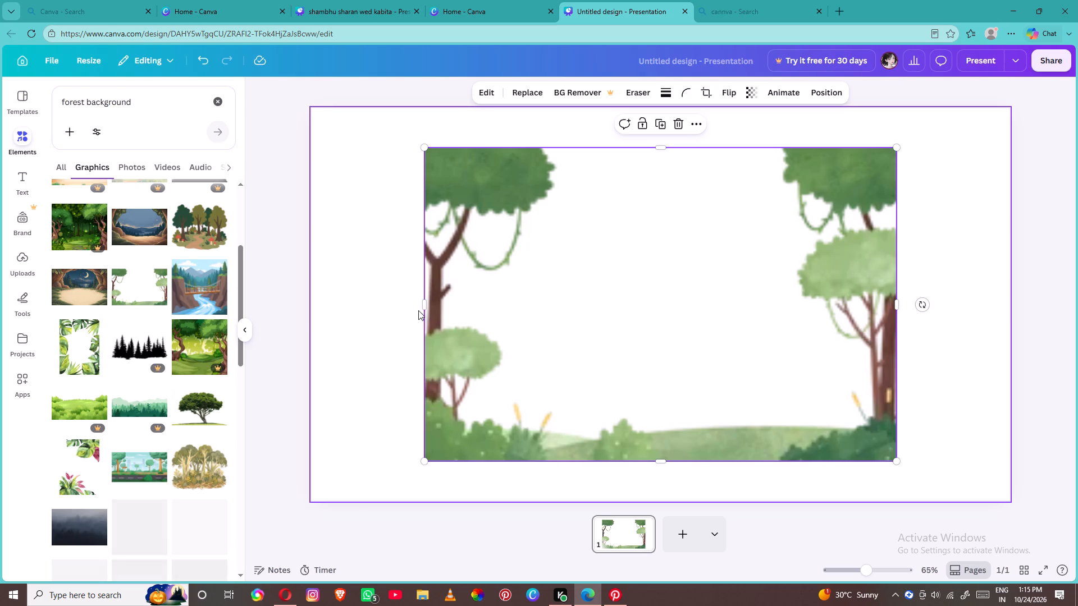
# Enlarge the tree frame graphic from its edges and corner until it covers nearly the whole slide.
pyautogui.moveTo(422, 319); pyautogui.dragTo(369, 319)
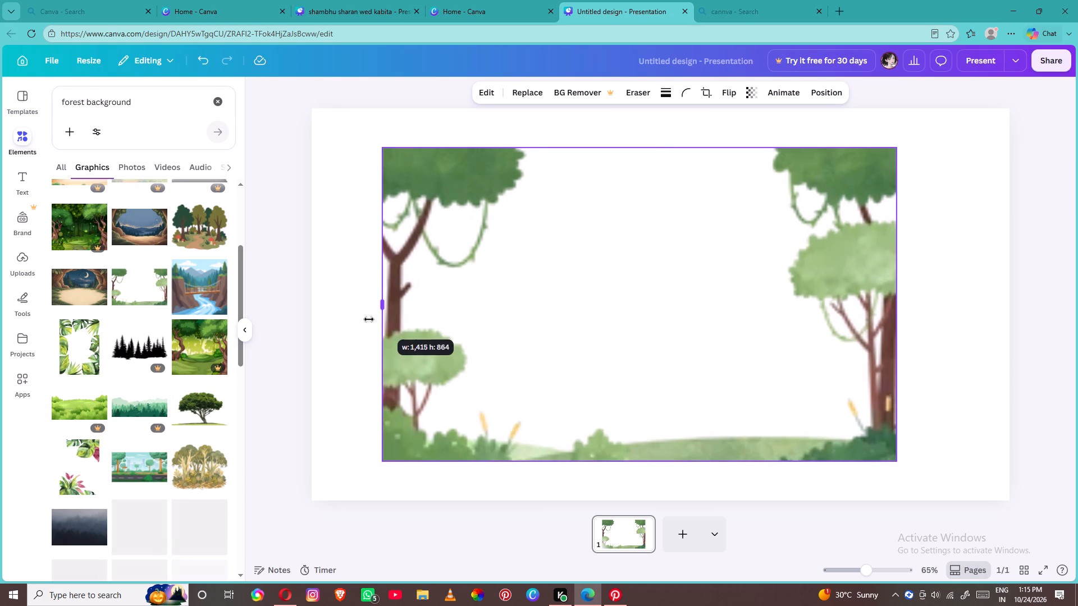
pyautogui.moveTo(369, 319); pyautogui.dragTo(312, 325)
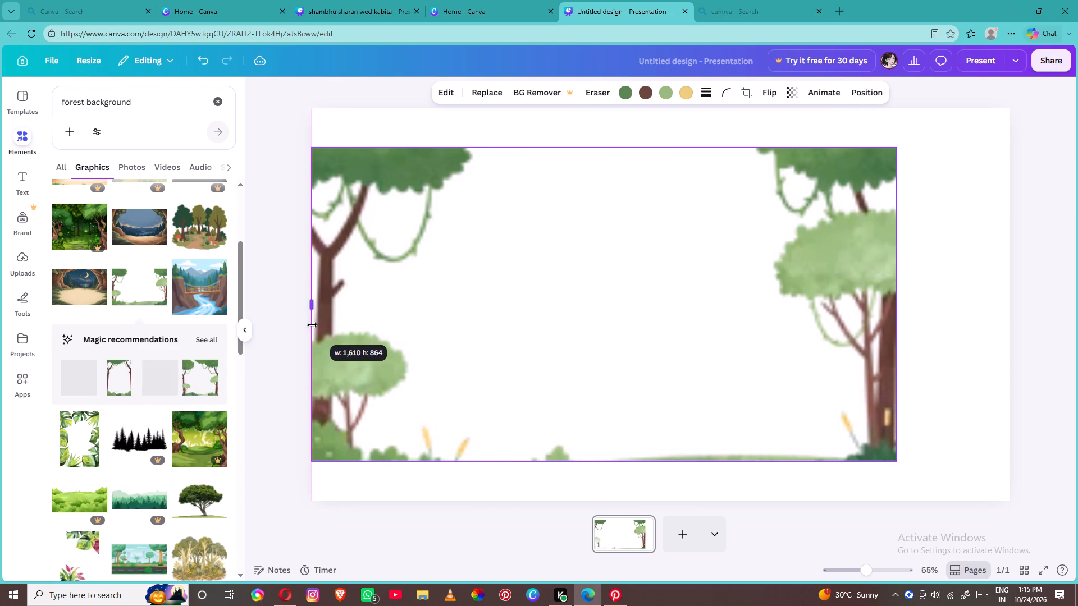
pyautogui.moveTo(312, 325); pyautogui.dragTo(313, 319)
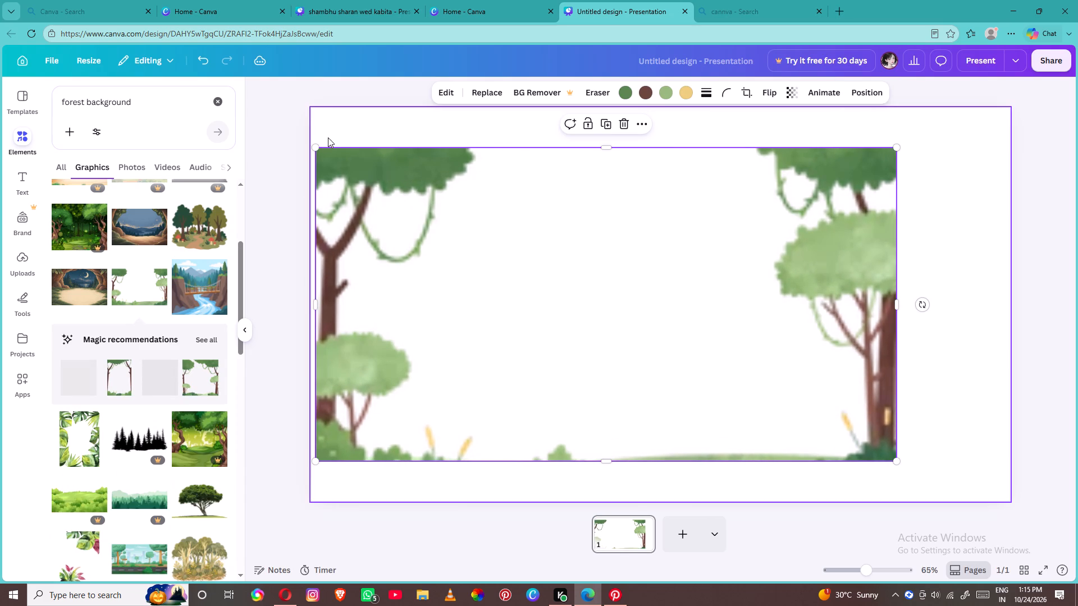
pyautogui.moveTo(323, 144); pyautogui.dragTo(319, 103)
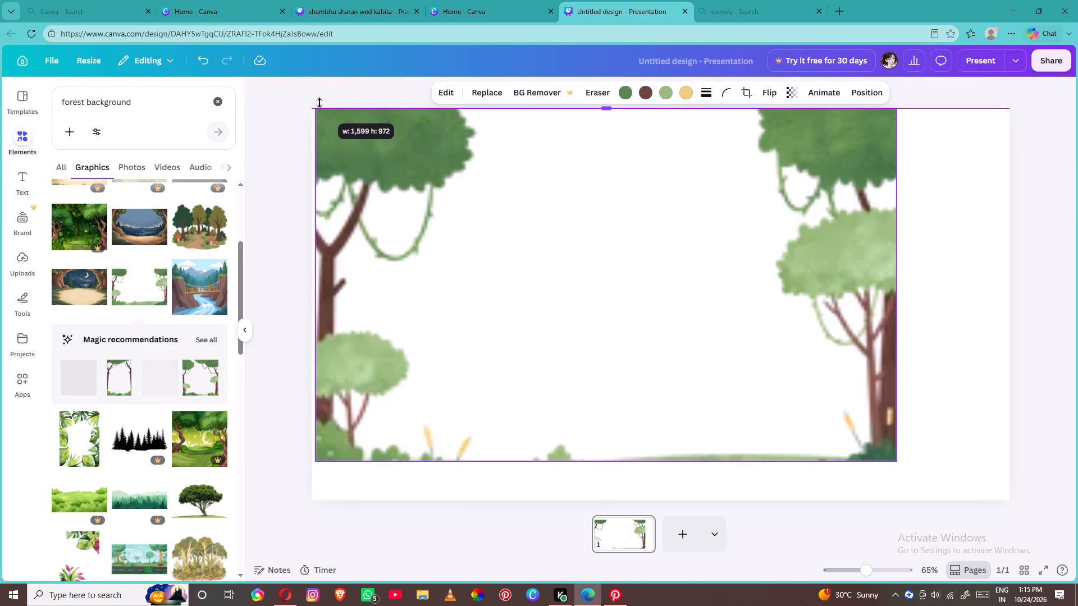
pyautogui.moveTo(319, 103); pyautogui.dragTo(316, 105)
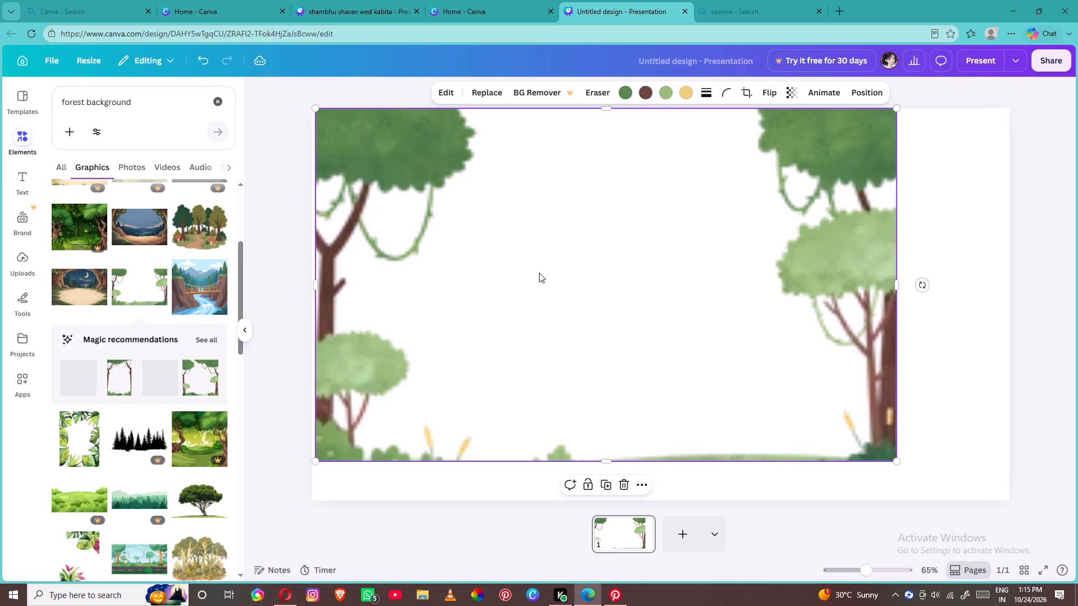
pyautogui.moveTo(900, 458); pyautogui.dragTo(947, 471)
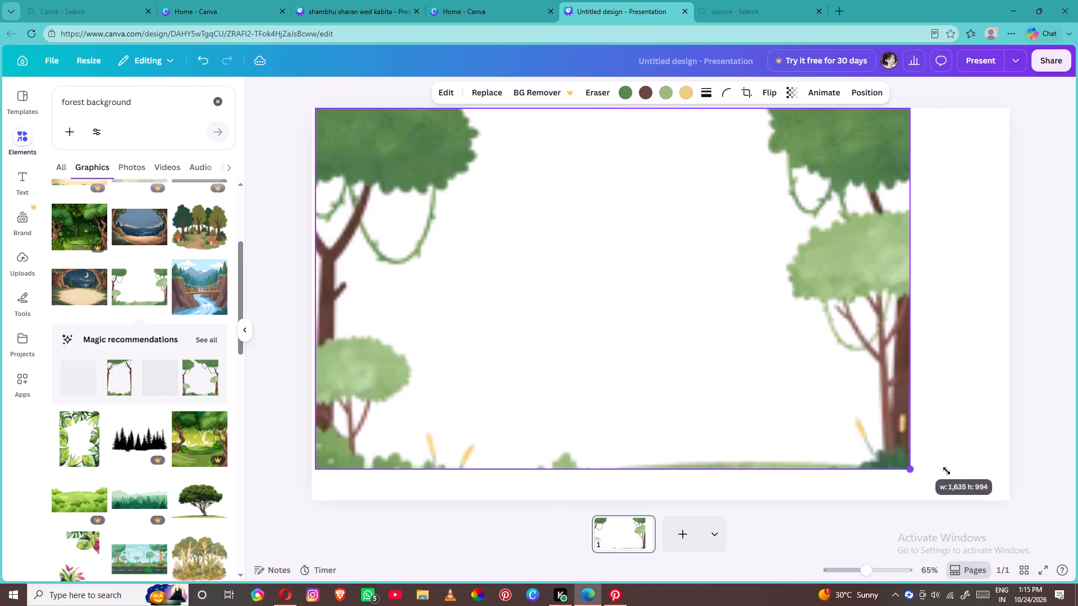
pyautogui.moveTo(947, 471); pyautogui.dragTo(1034, 492)
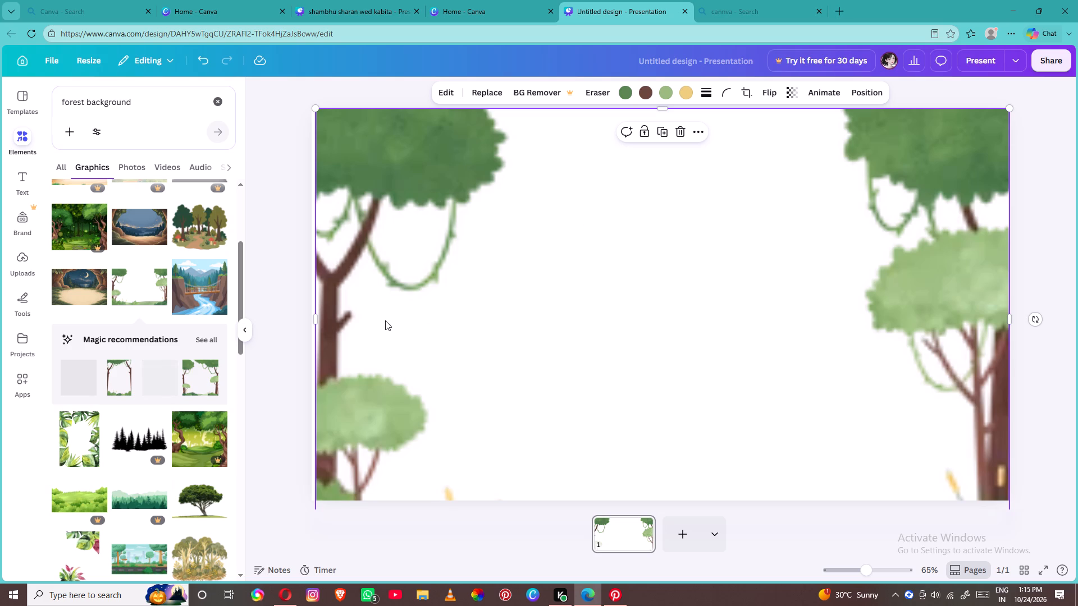
# Look through the forest background graphics results for another element that suits the tree-framed slide.
pyautogui.scroll(2, 174, 342)
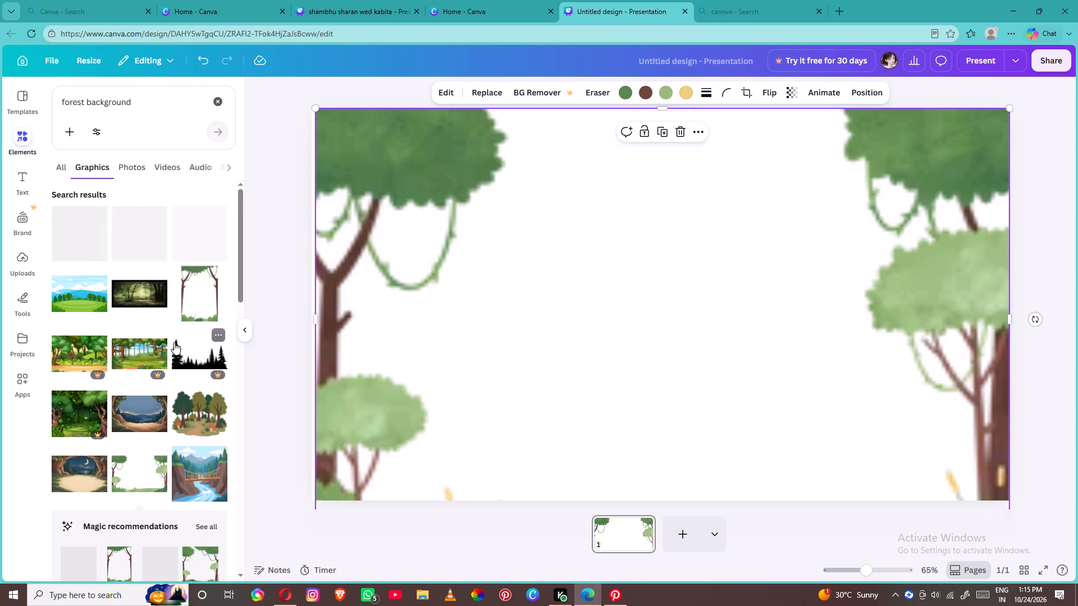
pyautogui.scroll(-3, 174, 342)
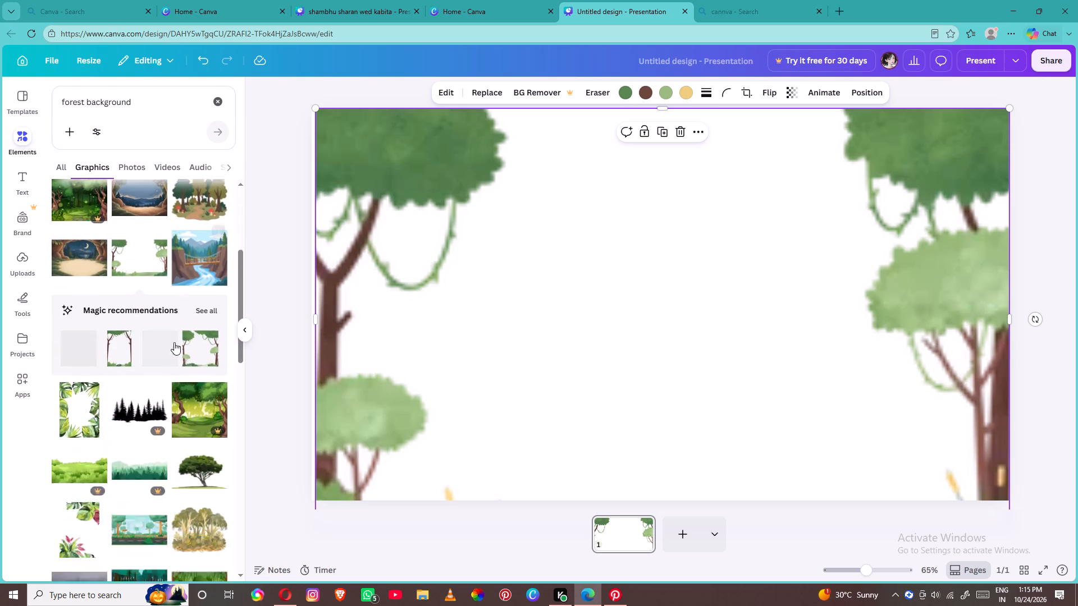
pyautogui.scroll(-1, 174, 342)
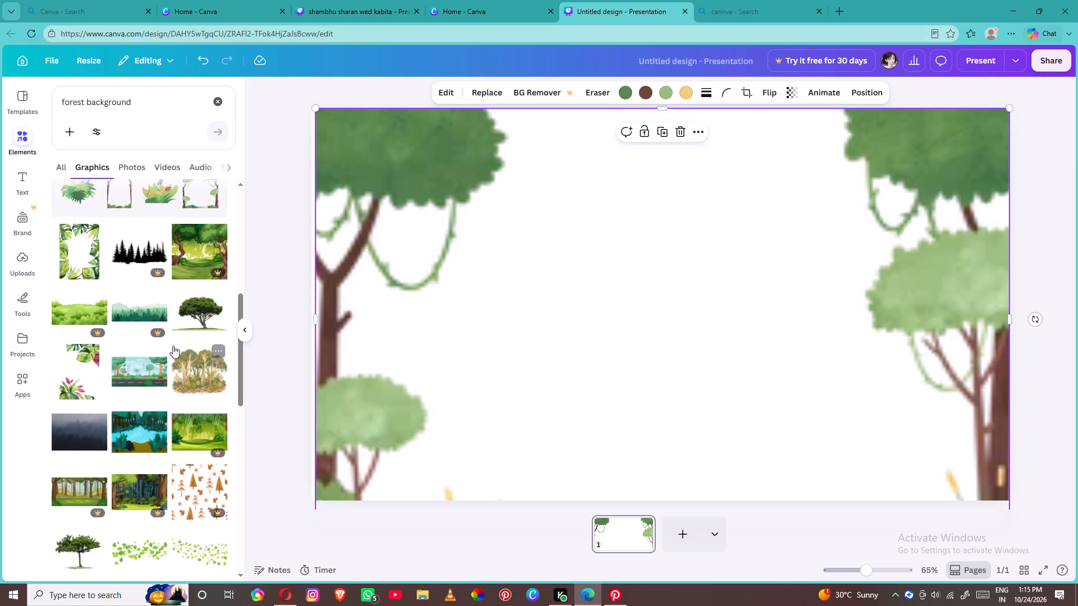
pyautogui.scroll(-2, 172, 348)
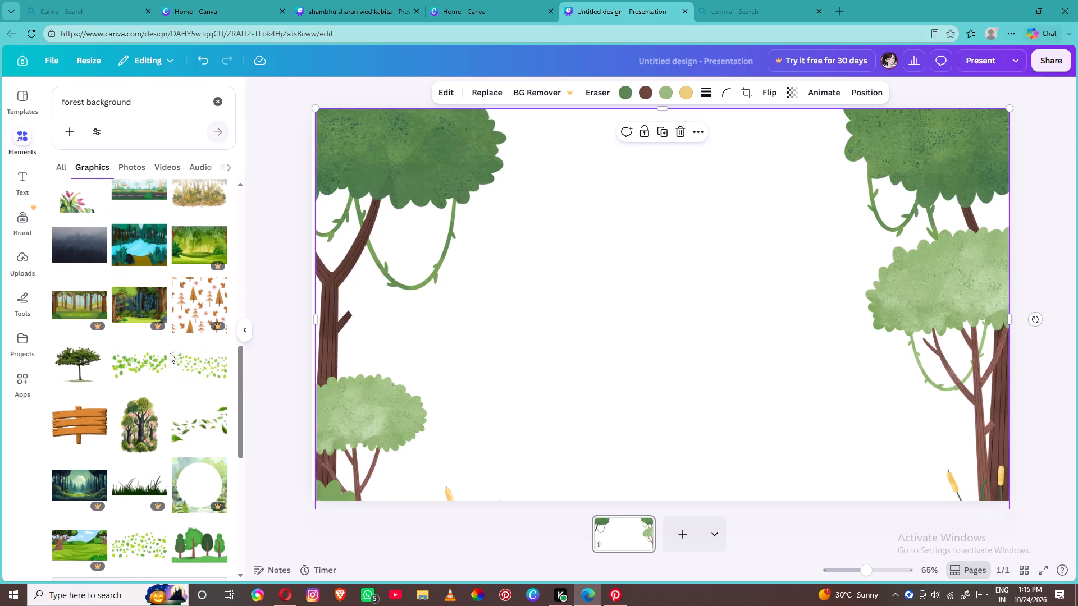
pyautogui.scroll(-1, 170, 353)
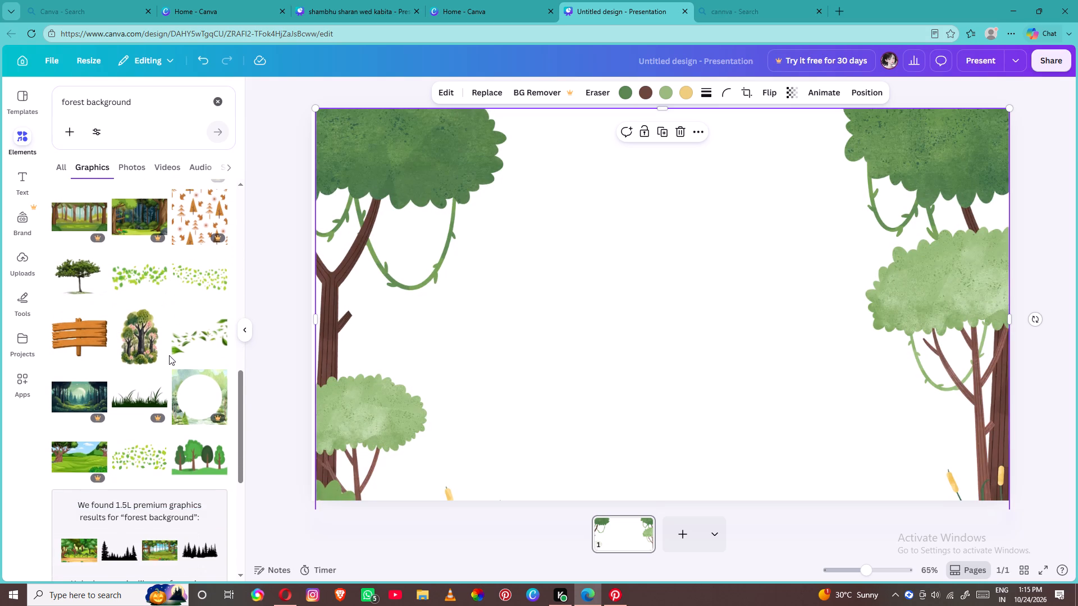
pyautogui.scroll(-4, 168, 359)
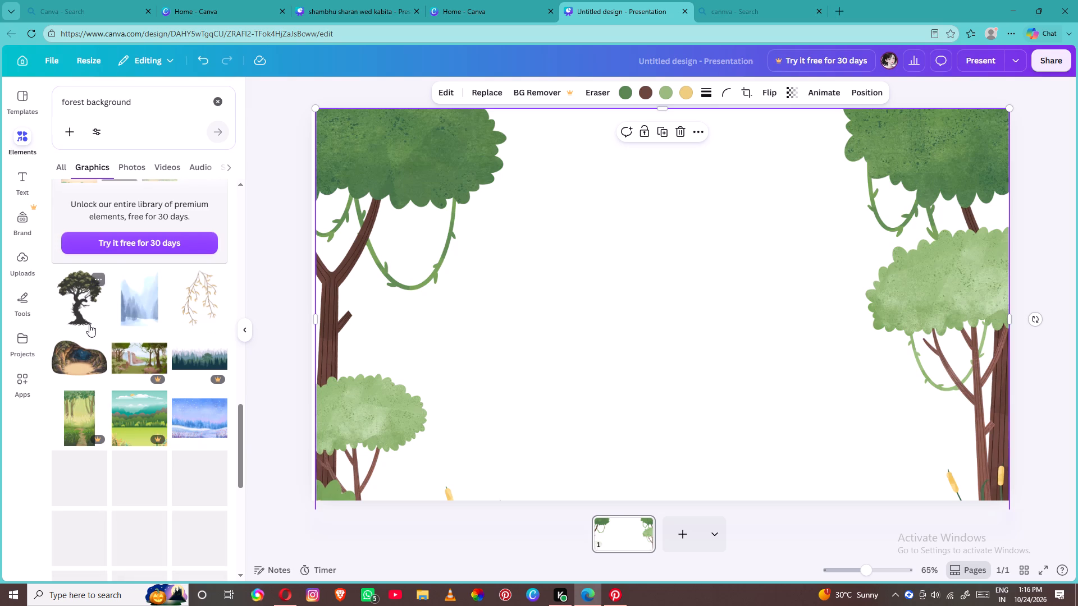
pyautogui.click(358, 281)
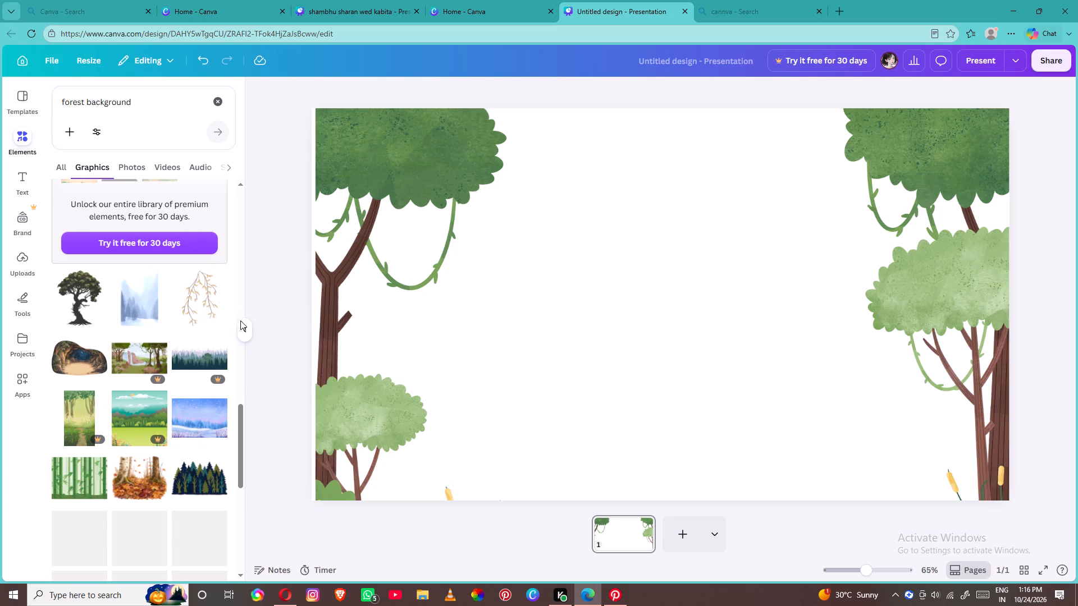
pyautogui.scroll(3, 165, 369)
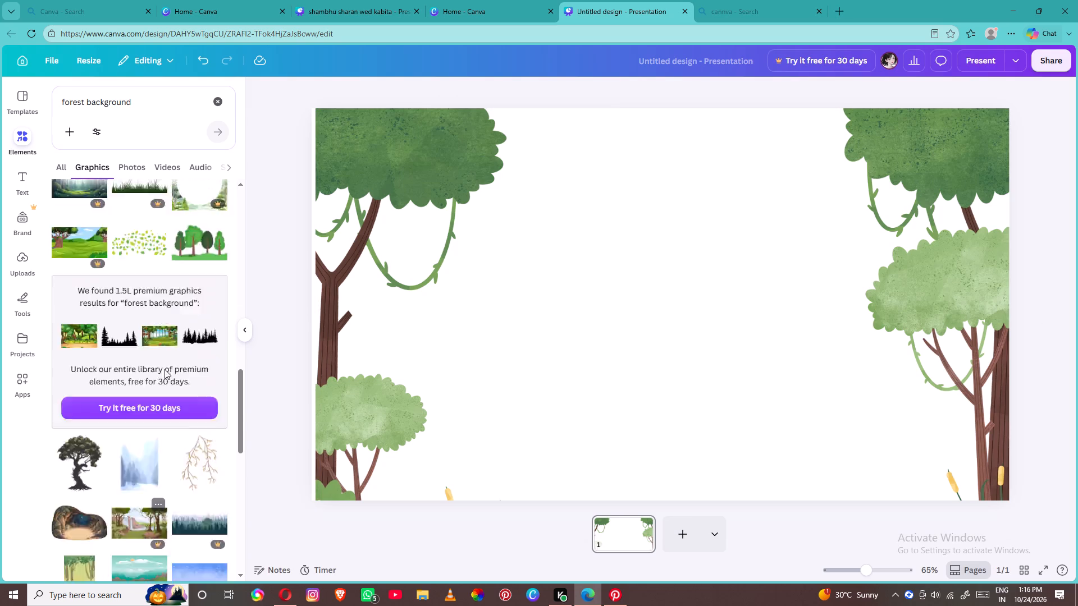
pyautogui.scroll(6, 165, 369)
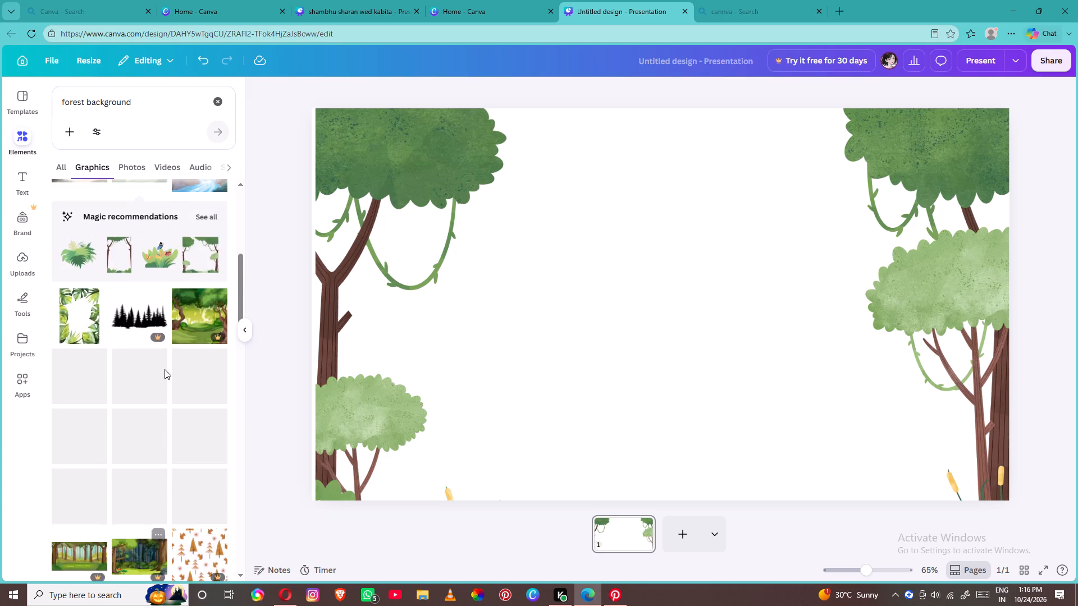
pyautogui.scroll(2, 165, 369)
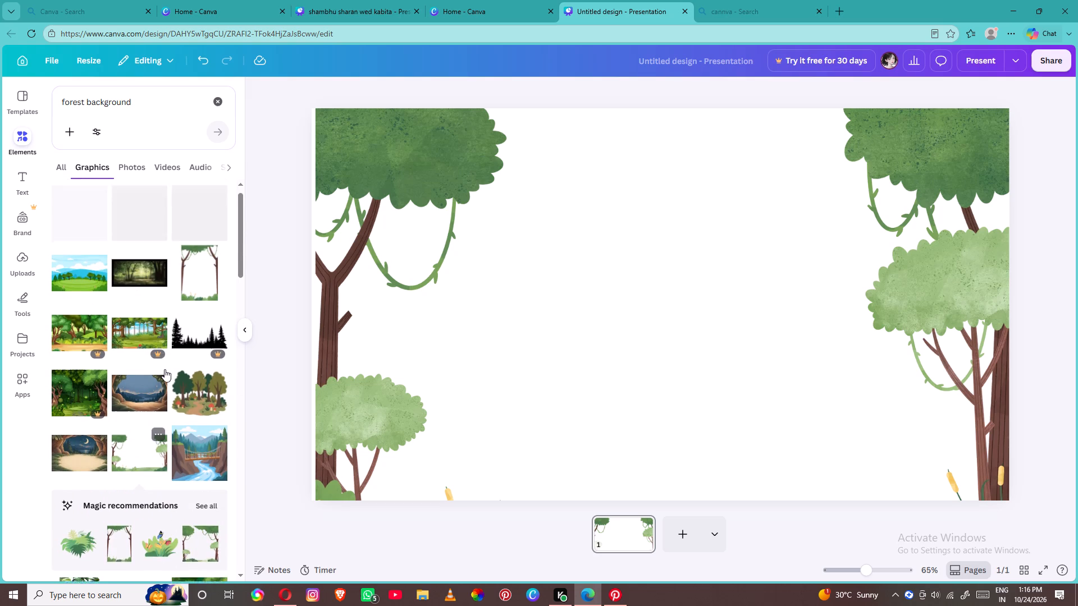
pyautogui.scroll(2, 165, 369)
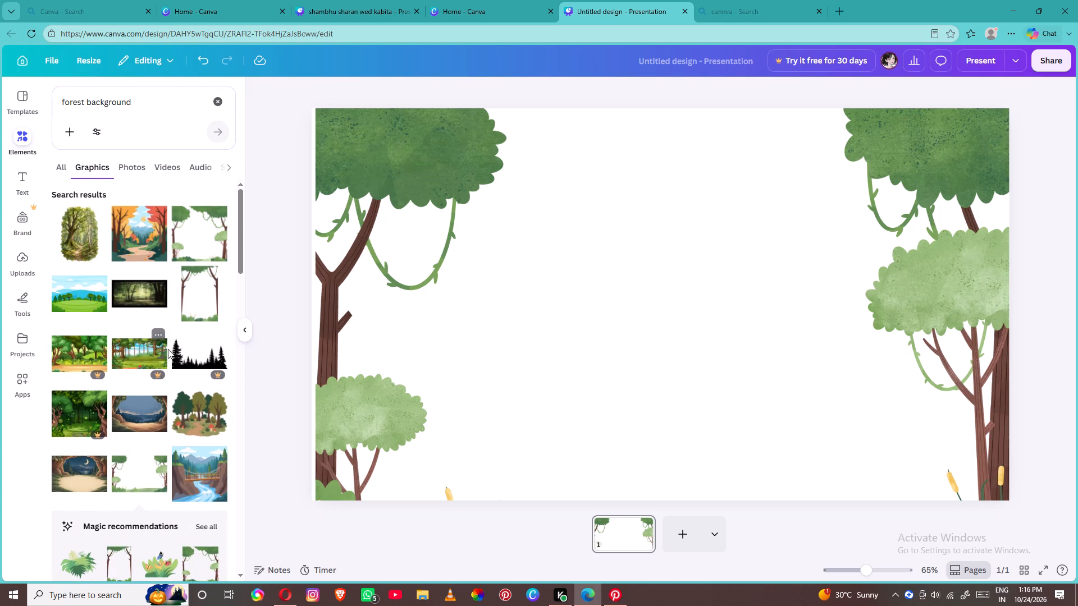
pyautogui.scroll(-1, 149, 321)
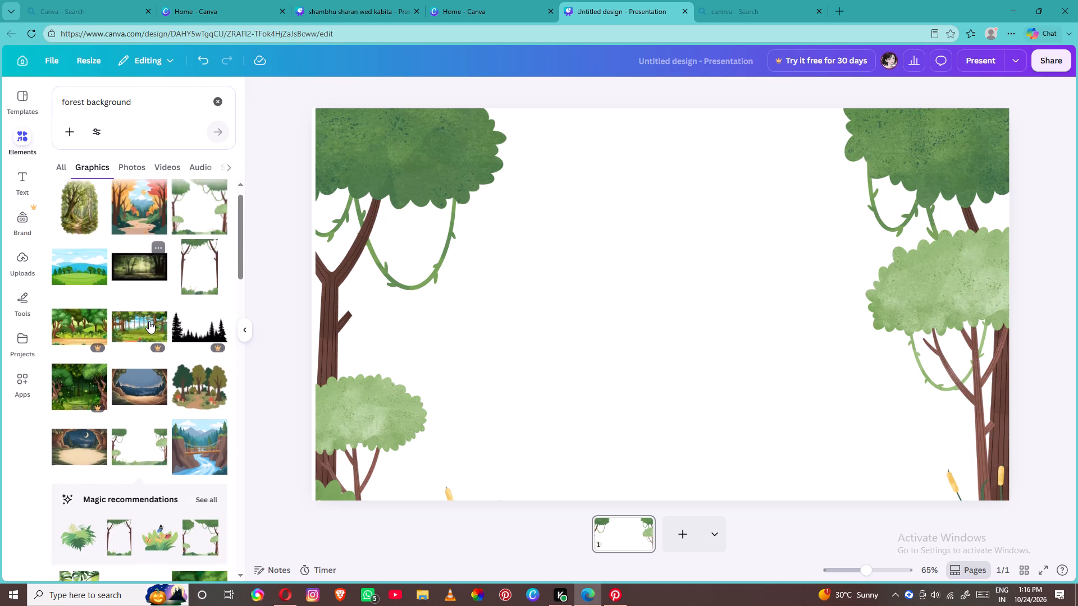
pyautogui.scroll(-6, 149, 321)
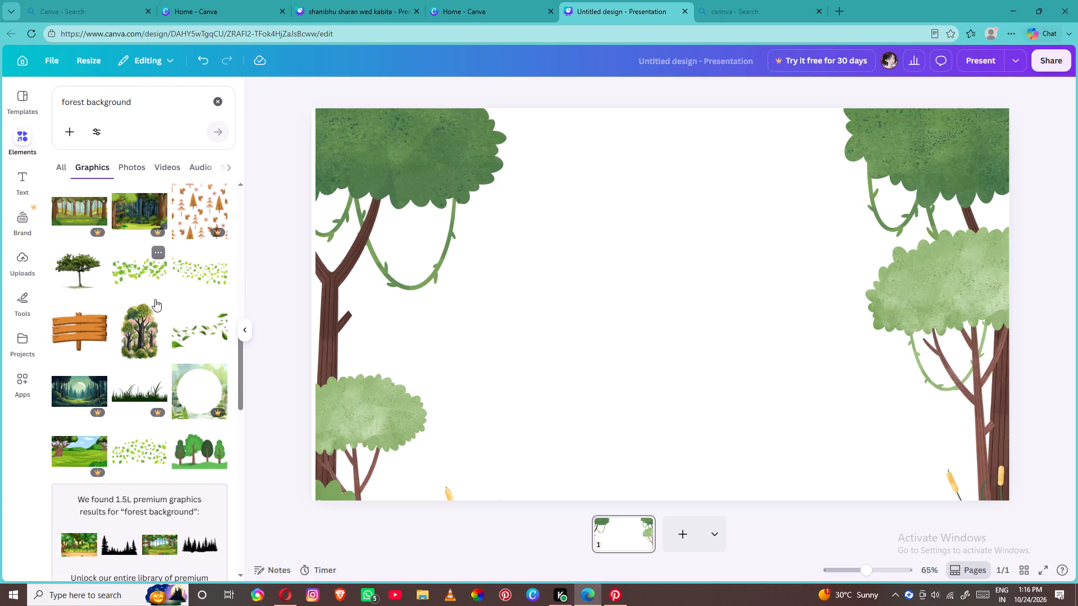
pyautogui.scroll(-4, 163, 318)
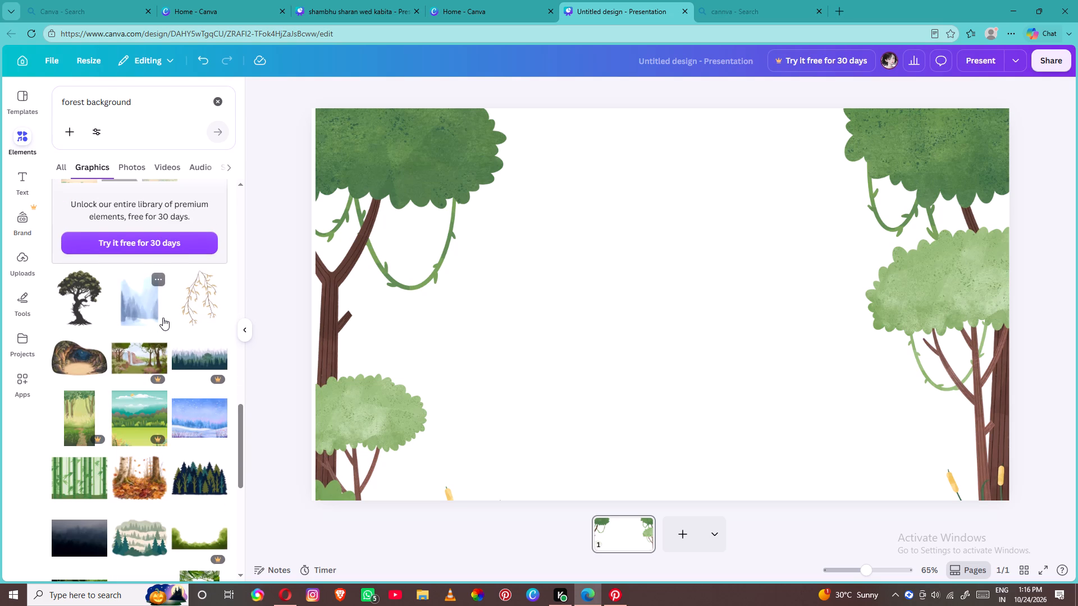
pyautogui.scroll(2, 163, 318)
pyautogui.scroll(-4, 163, 318)
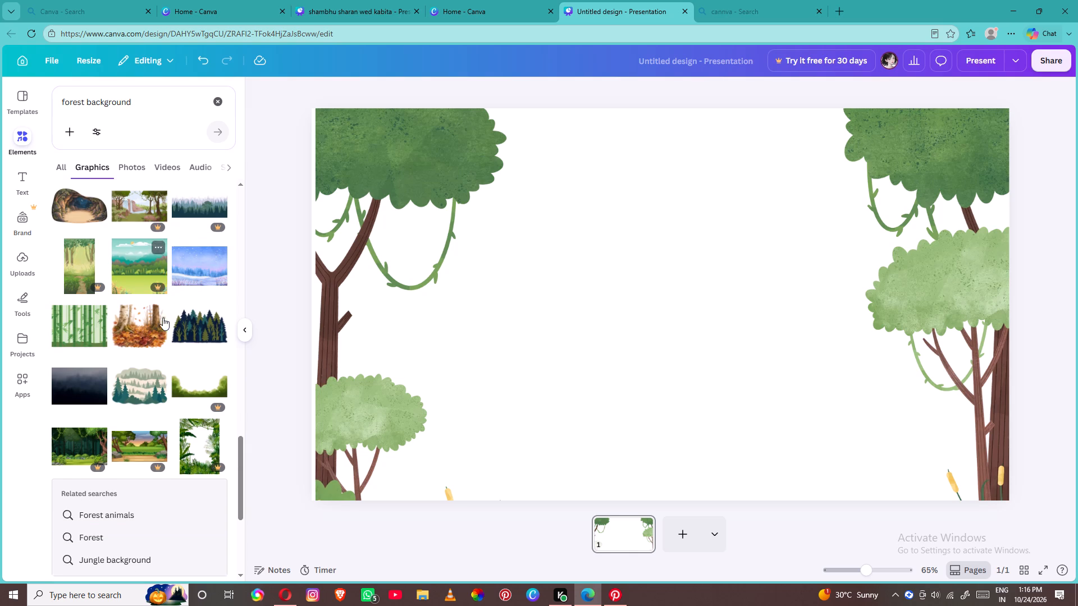
pyautogui.scroll(-2, 163, 318)
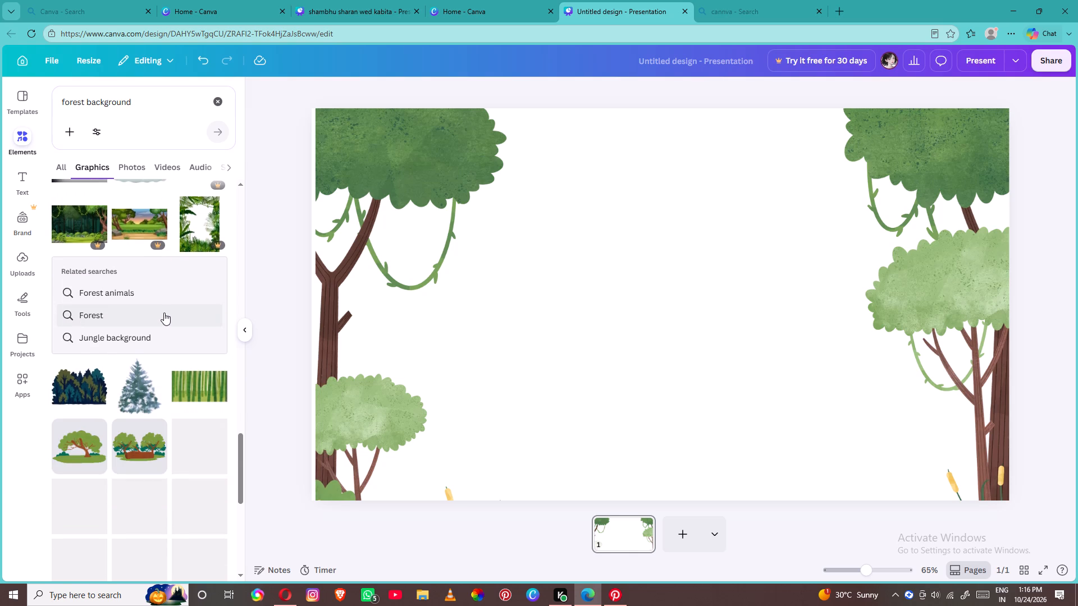
# Switch the graphics search to the related search Jungle background.
pyautogui.click(164, 334)
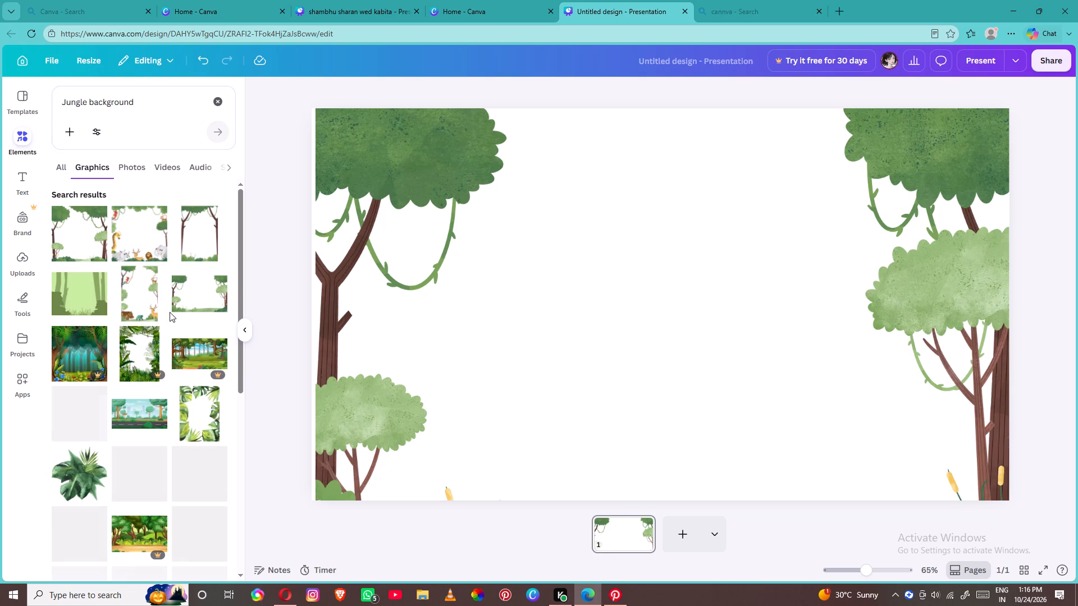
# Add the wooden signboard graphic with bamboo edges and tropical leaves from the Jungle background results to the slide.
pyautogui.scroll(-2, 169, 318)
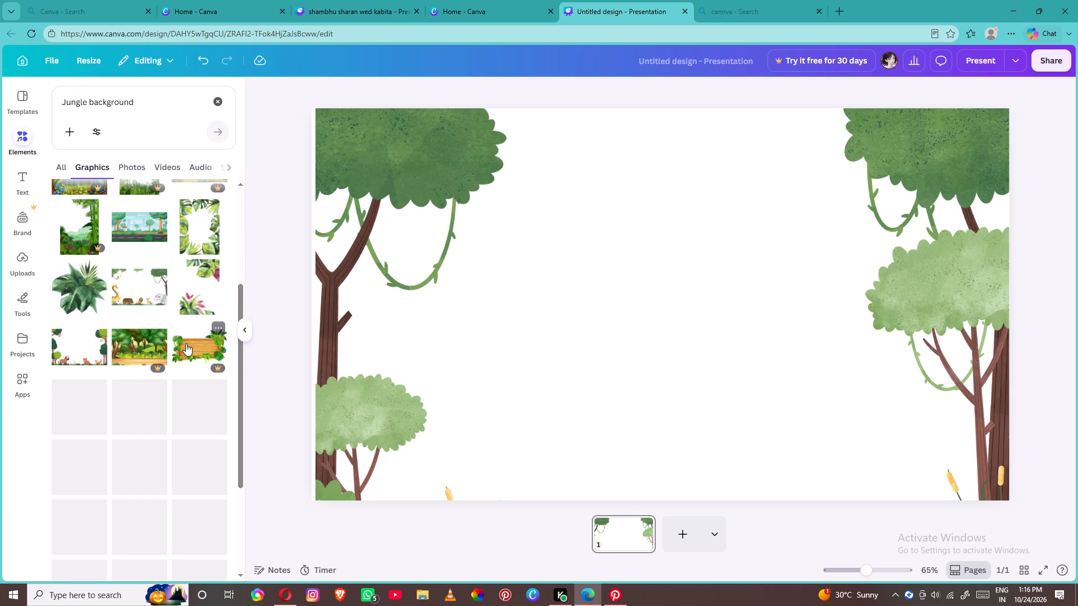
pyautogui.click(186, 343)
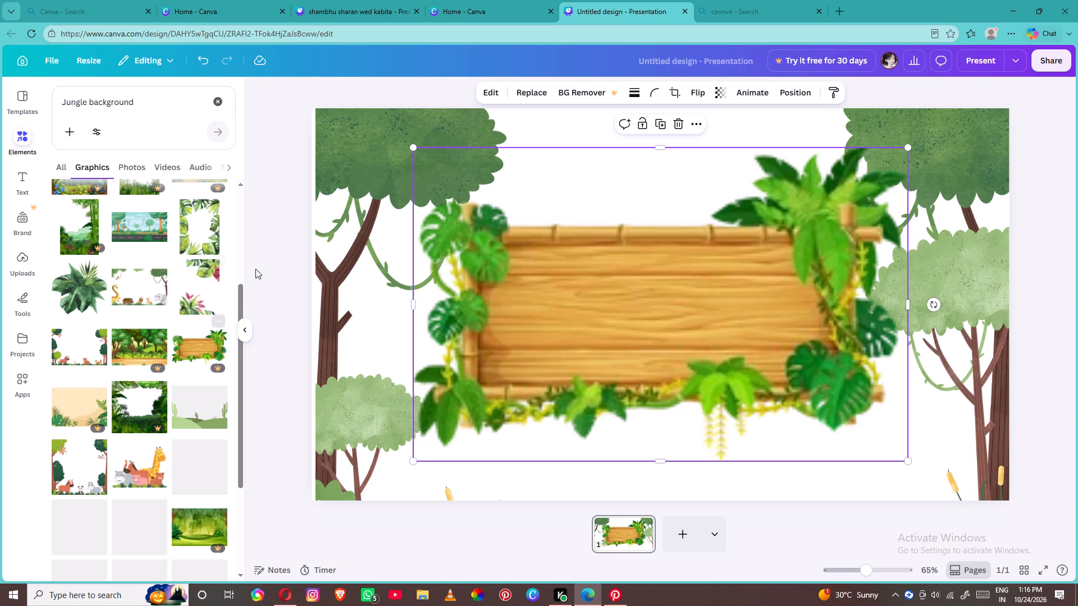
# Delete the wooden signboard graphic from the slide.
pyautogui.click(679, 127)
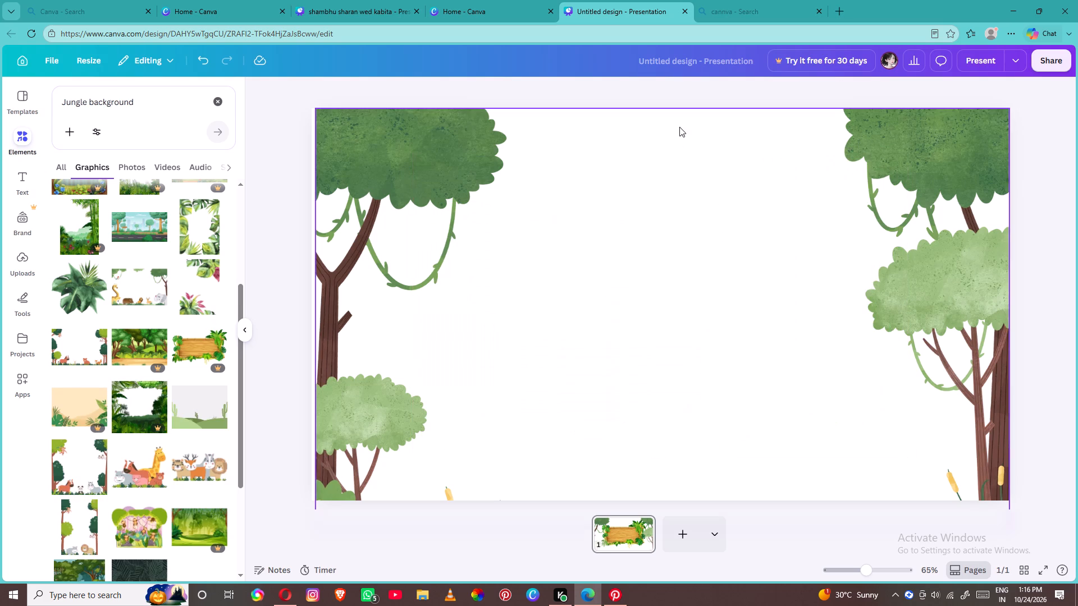
# Look through the remaining Jungle background graphics for an element that fits inside the tree frame.
pyautogui.scroll(-2, 54, 397)
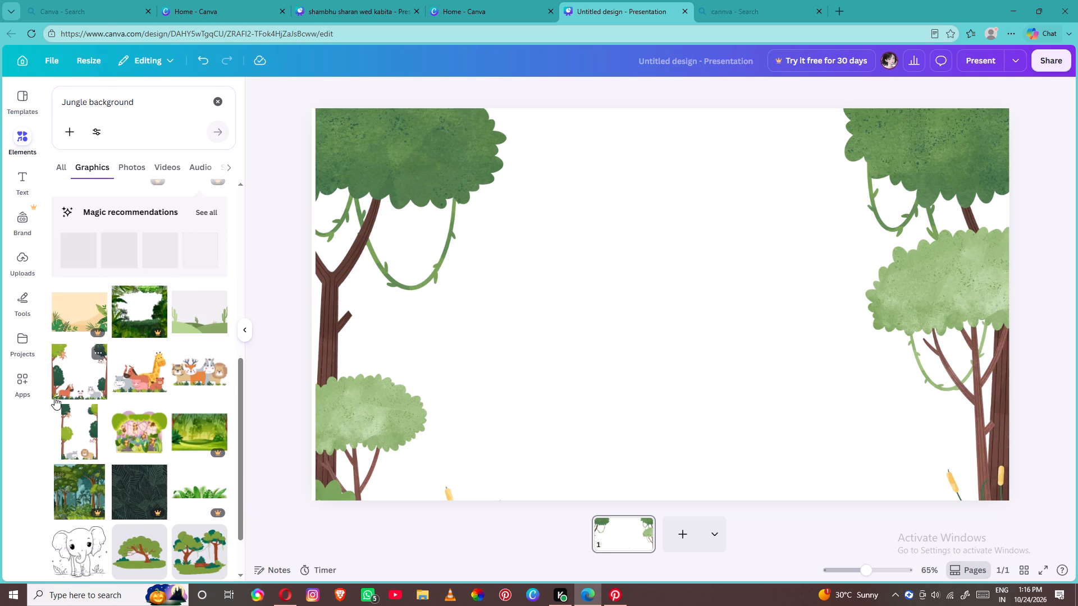
pyautogui.scroll(-4, 54, 397)
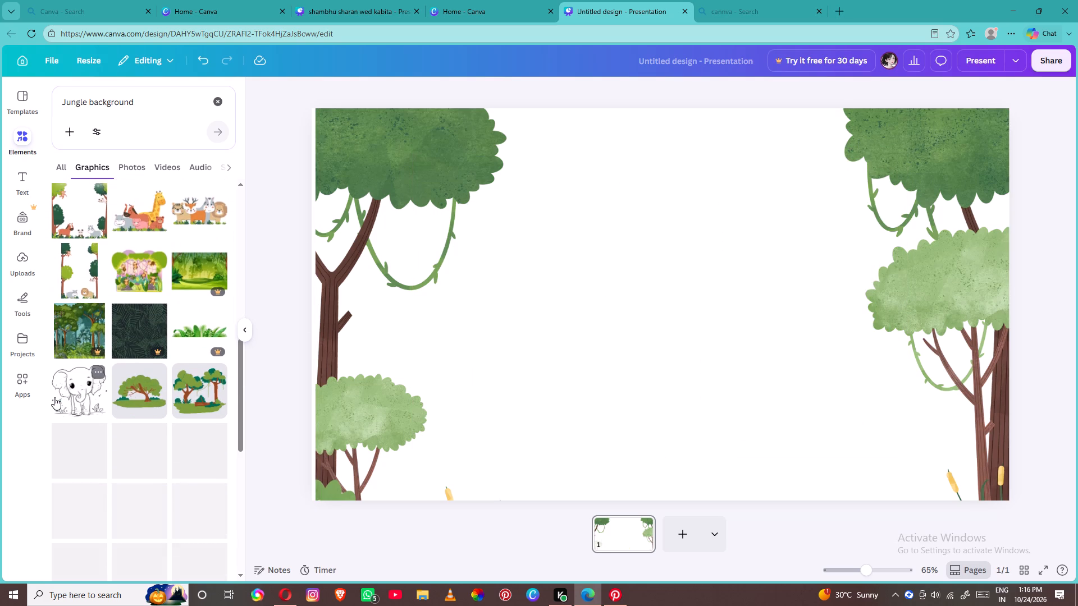
pyautogui.scroll(-2, 54, 397)
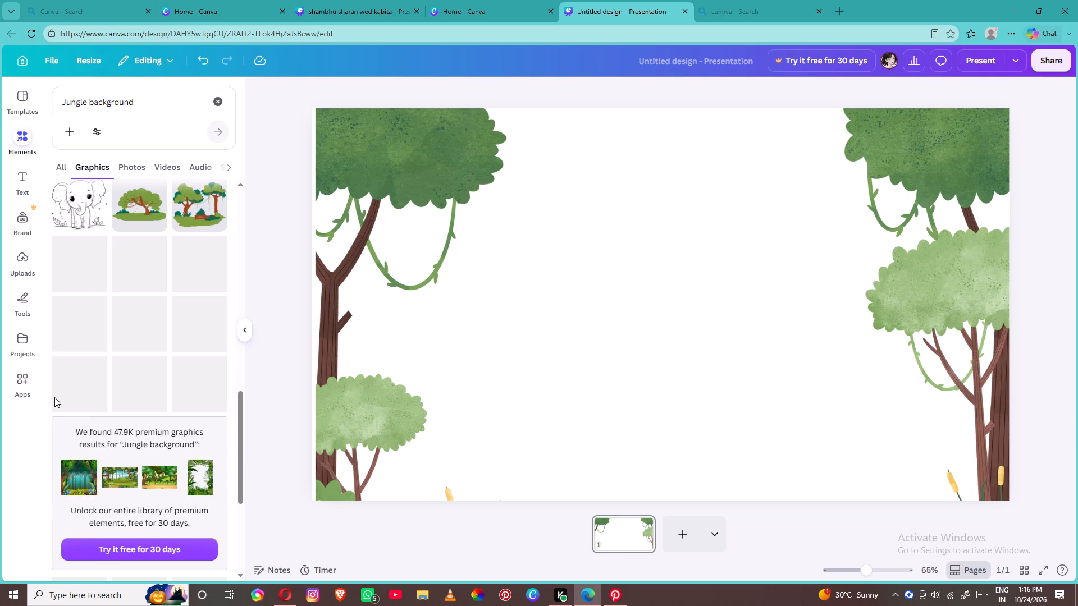
pyautogui.scroll(-1, 54, 397)
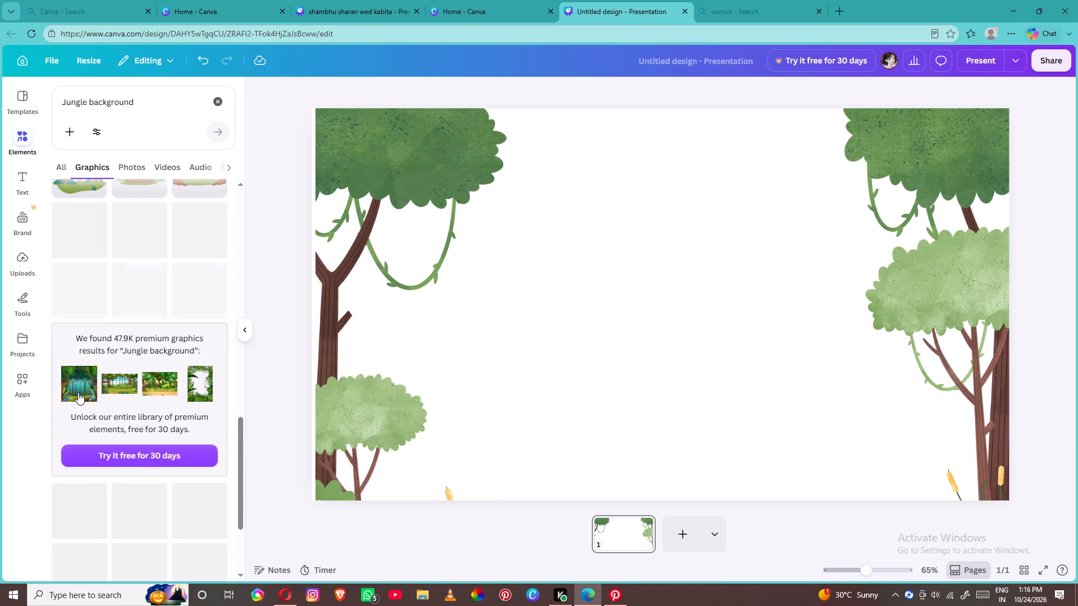
pyautogui.scroll(2, 79, 391)
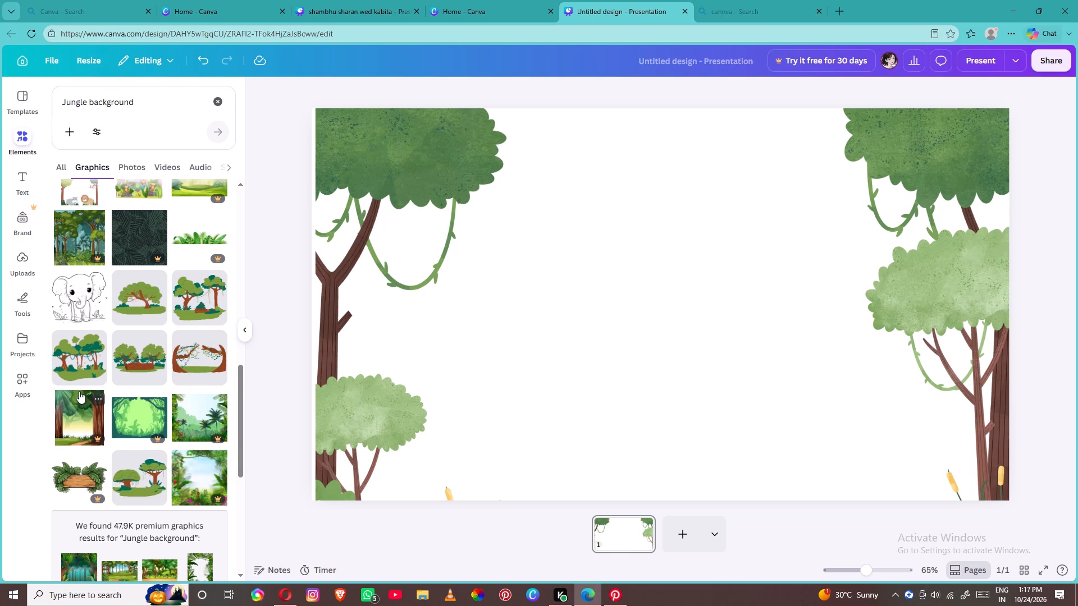
pyautogui.scroll(1, 79, 391)
pyautogui.scroll(-5, 79, 391)
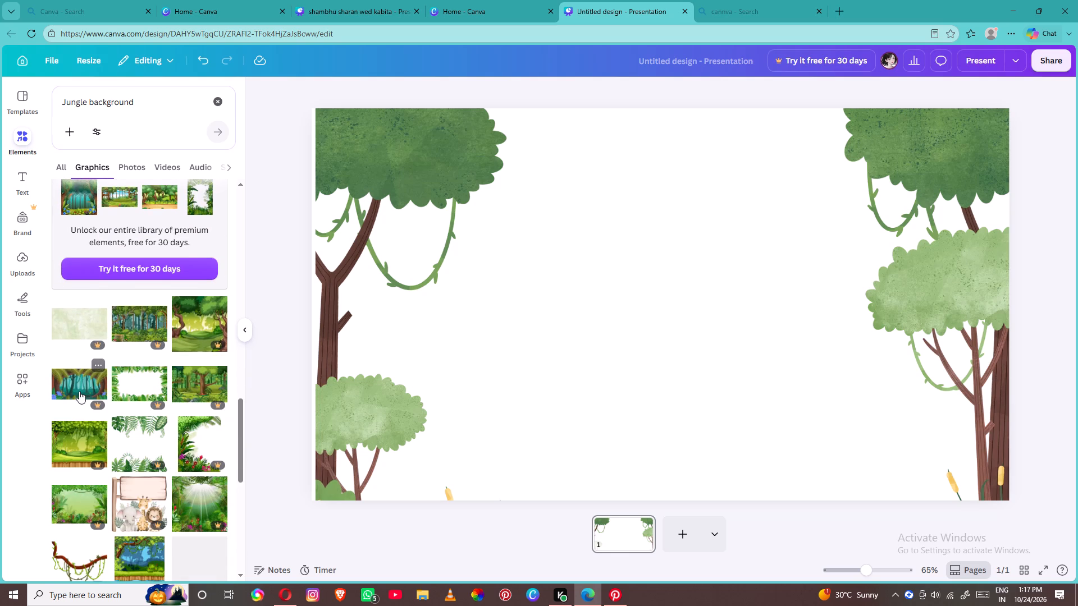
pyautogui.scroll(-3, 79, 391)
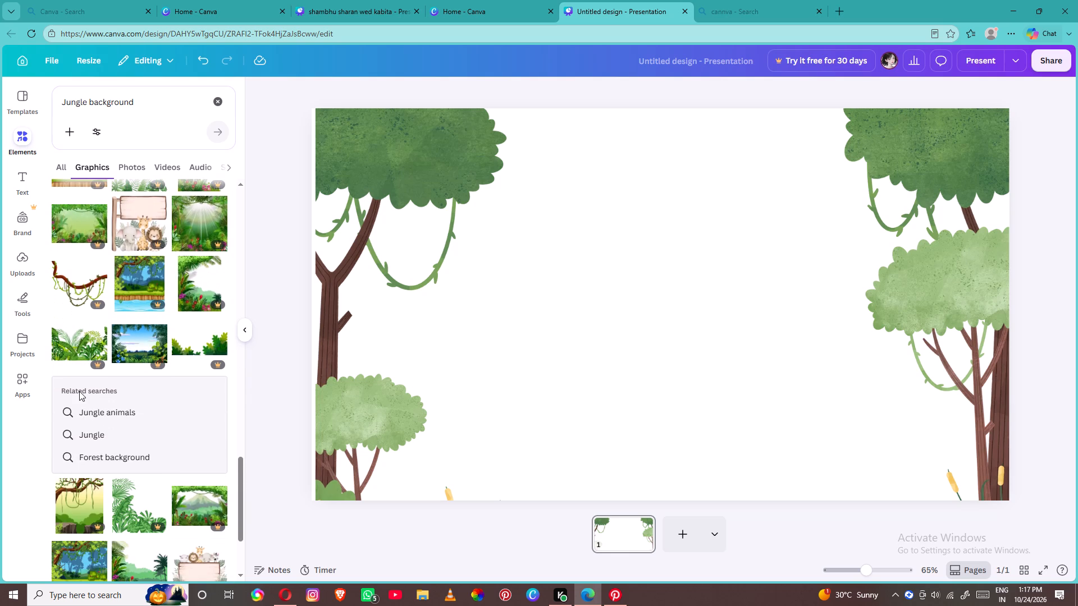
pyautogui.scroll(-2, 79, 391)
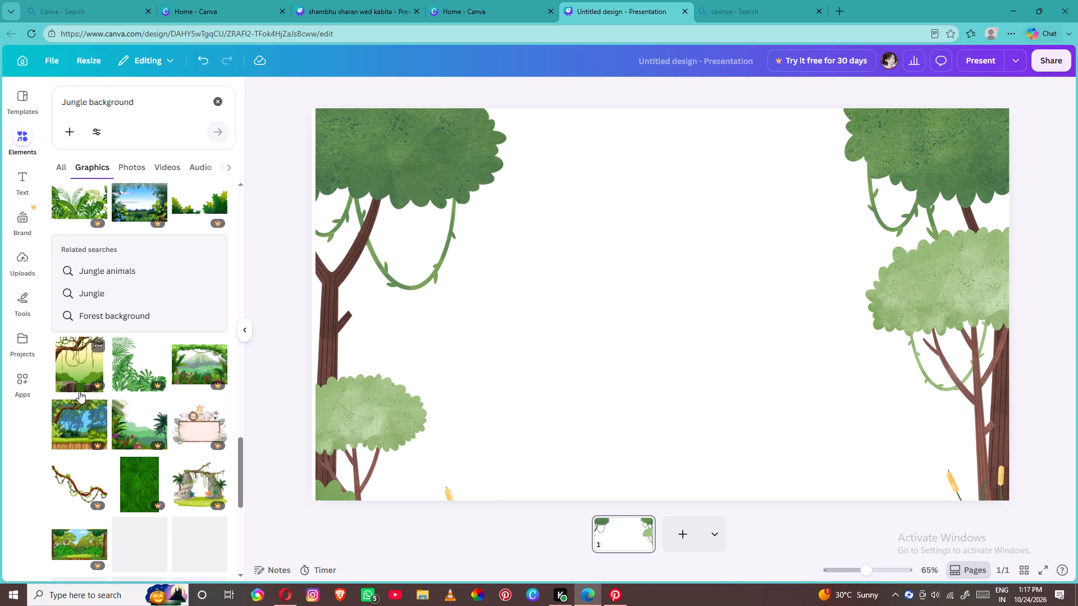
pyautogui.scroll(-4, 79, 391)
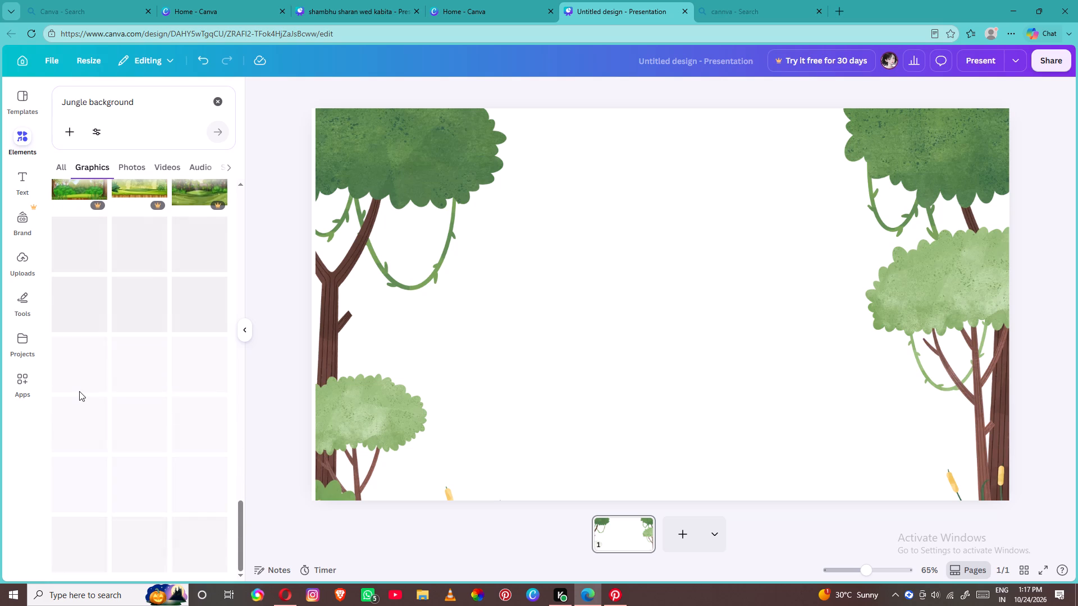
pyautogui.scroll(-1, 79, 391)
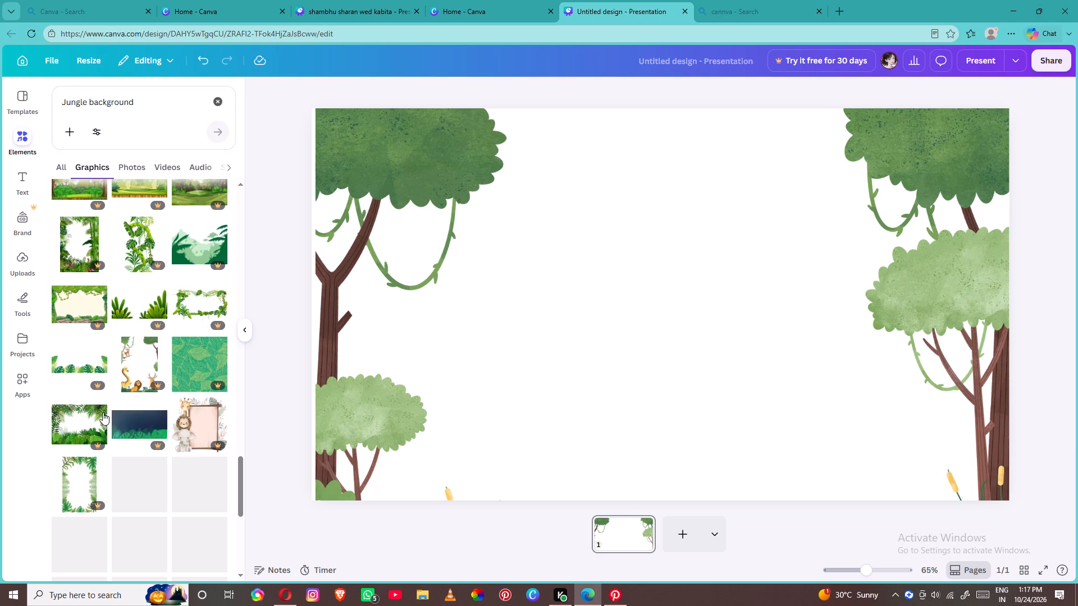
pyautogui.scroll(-2, 146, 400)
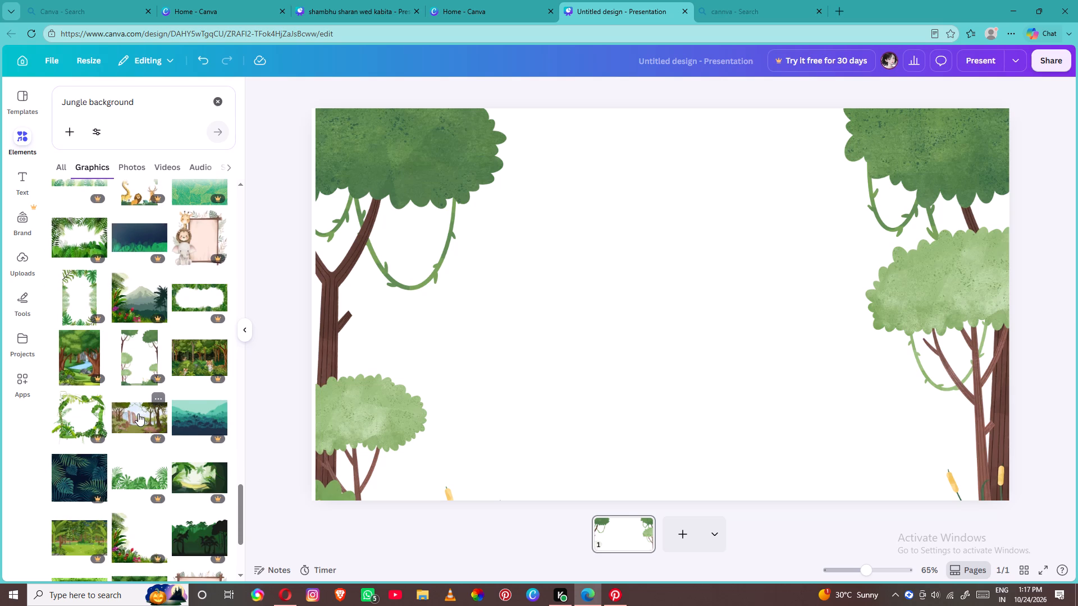
pyautogui.scroll(-4, 138, 414)
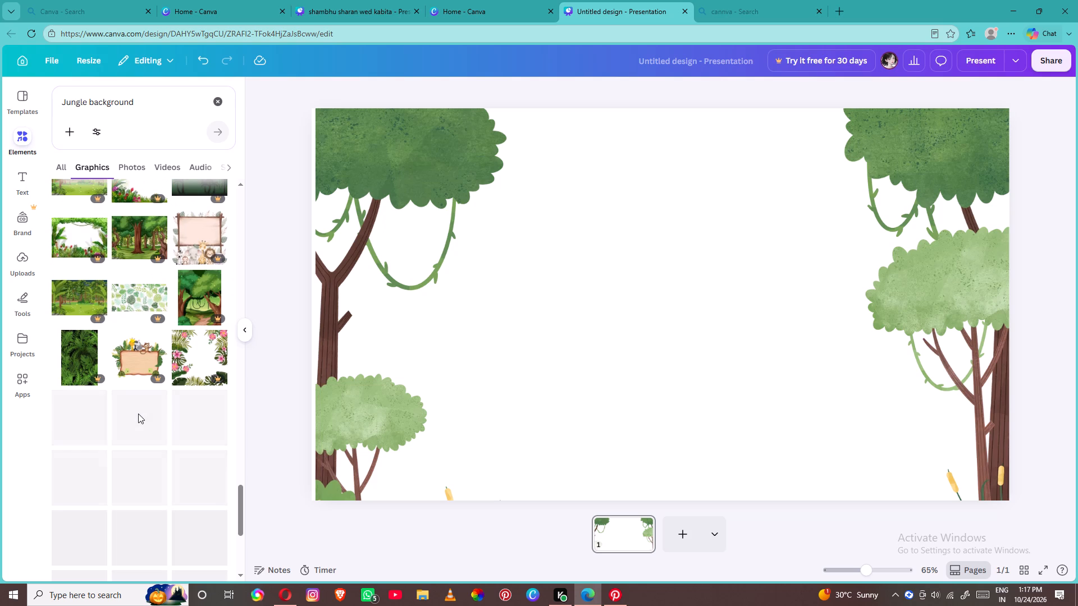
# Show all result types for Jungle background and look through the graphics and photos for a matching element.
pyautogui.click(71, 166)
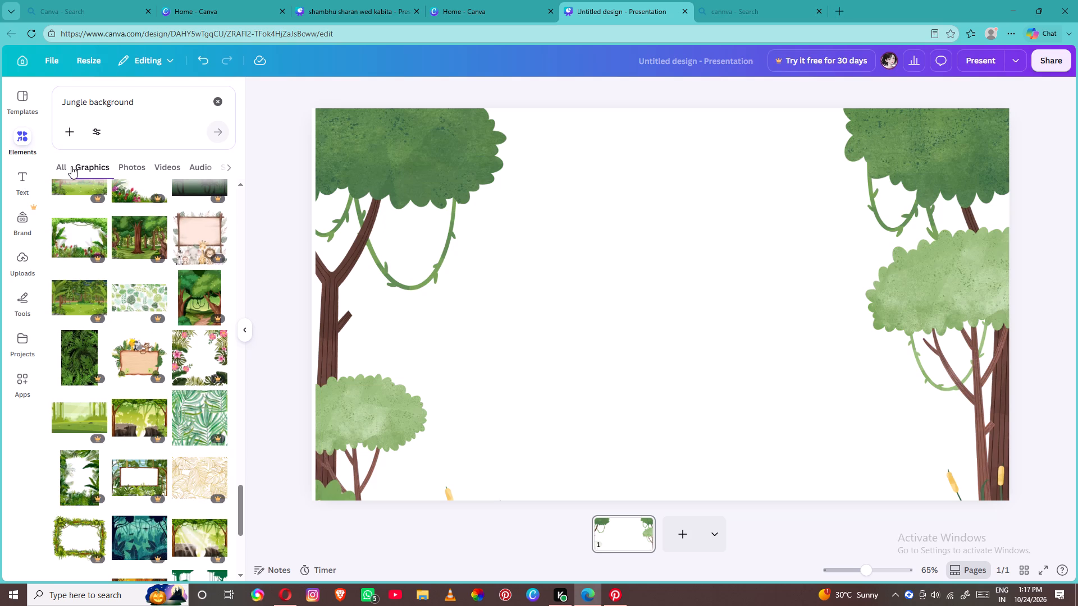
pyautogui.click(70, 166)
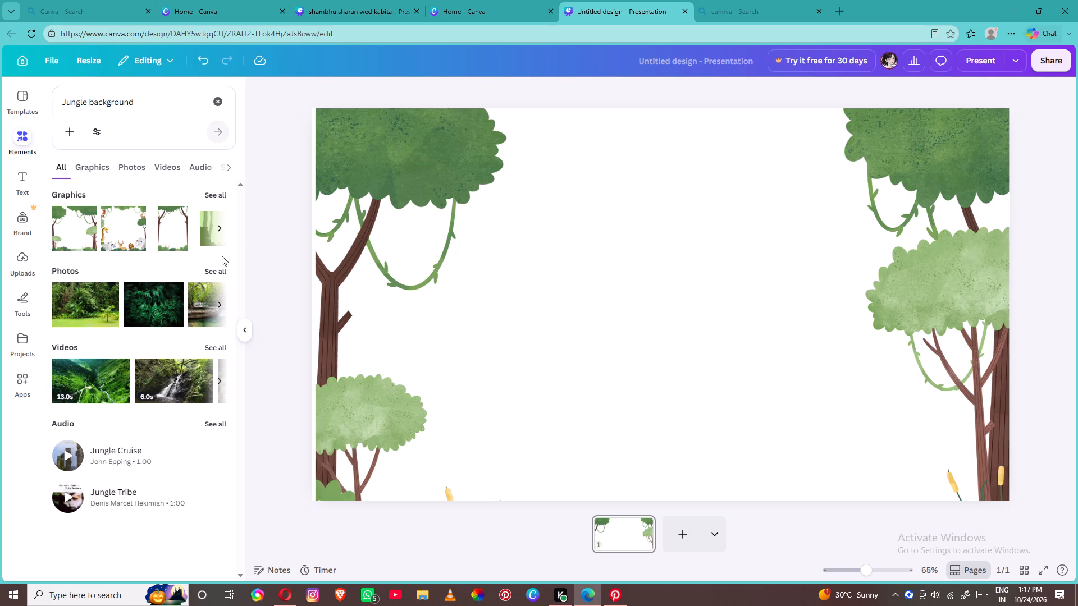
pyautogui.click(220, 240)
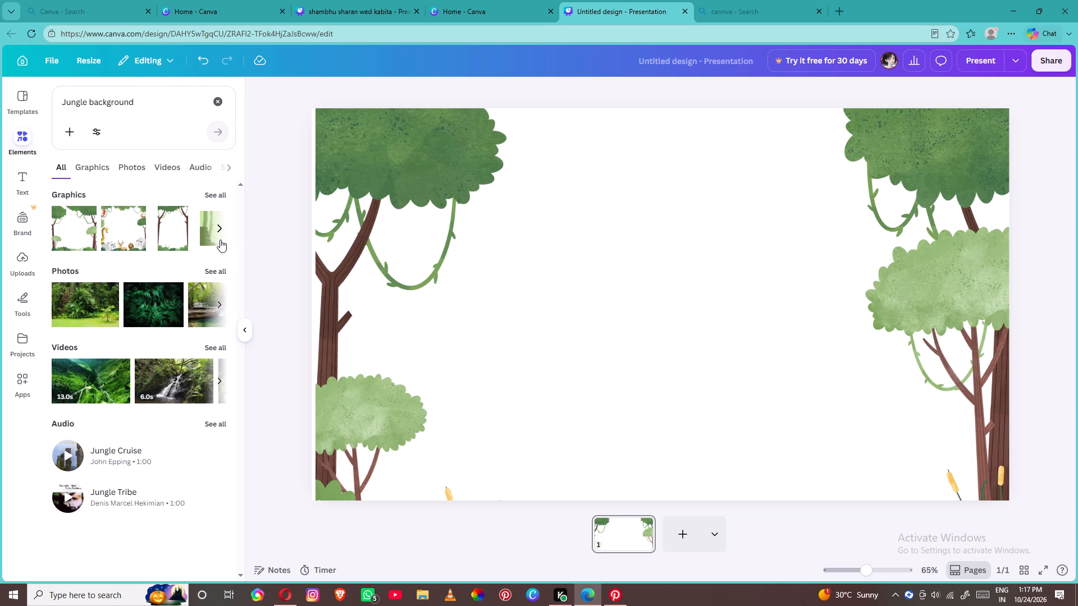
pyautogui.doubleClick(220, 240)
pyautogui.tripleClick(220, 240)
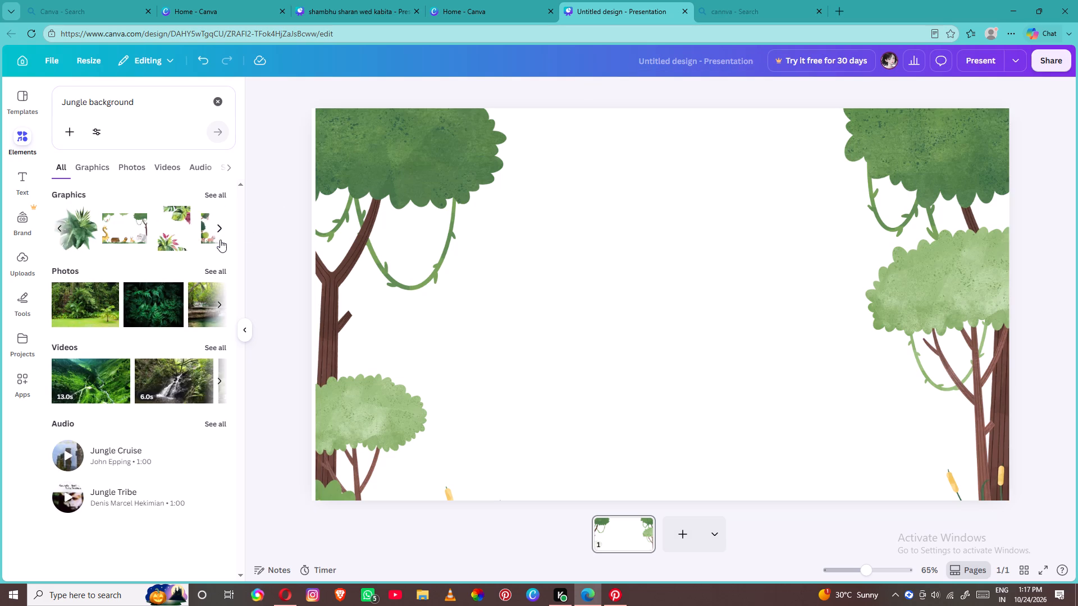
pyautogui.doubleClick(220, 240)
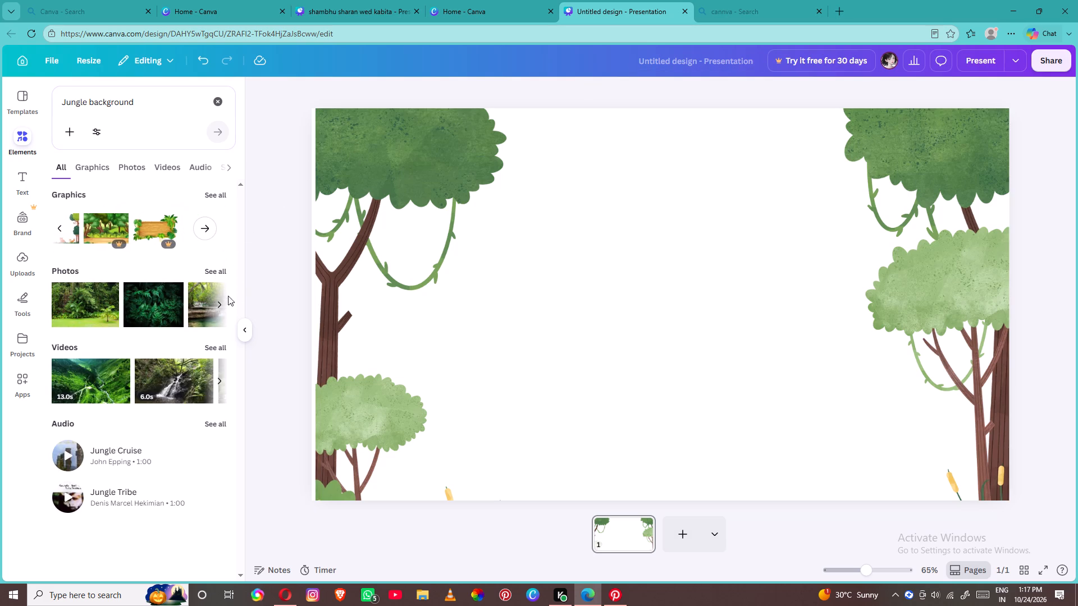
pyautogui.click(223, 297)
pyautogui.click(223, 297)
pyautogui.click(223, 297)
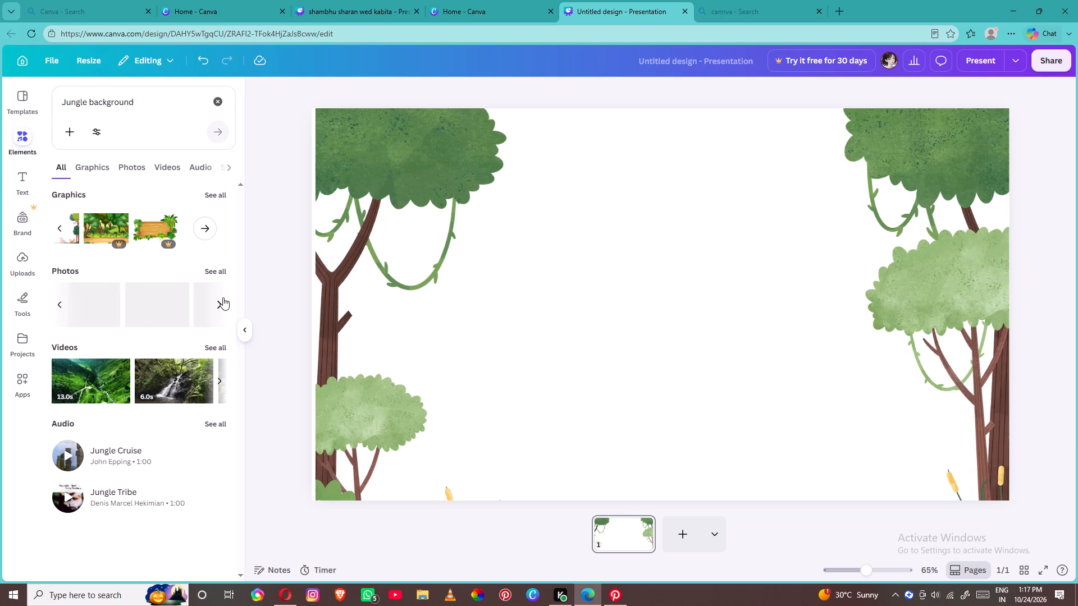
pyautogui.click(223, 297)
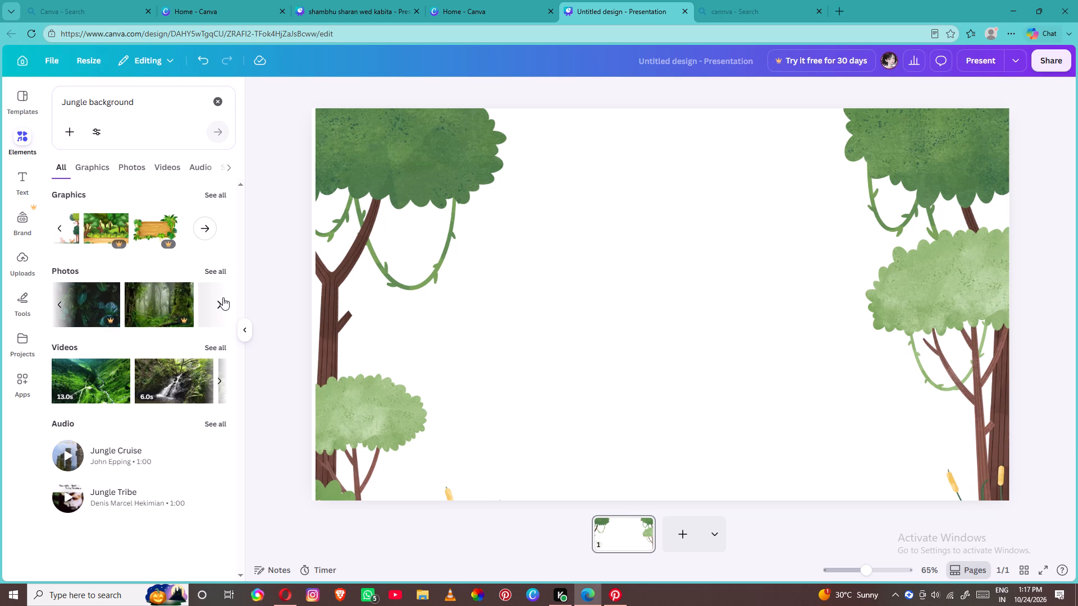
pyautogui.click(223, 297)
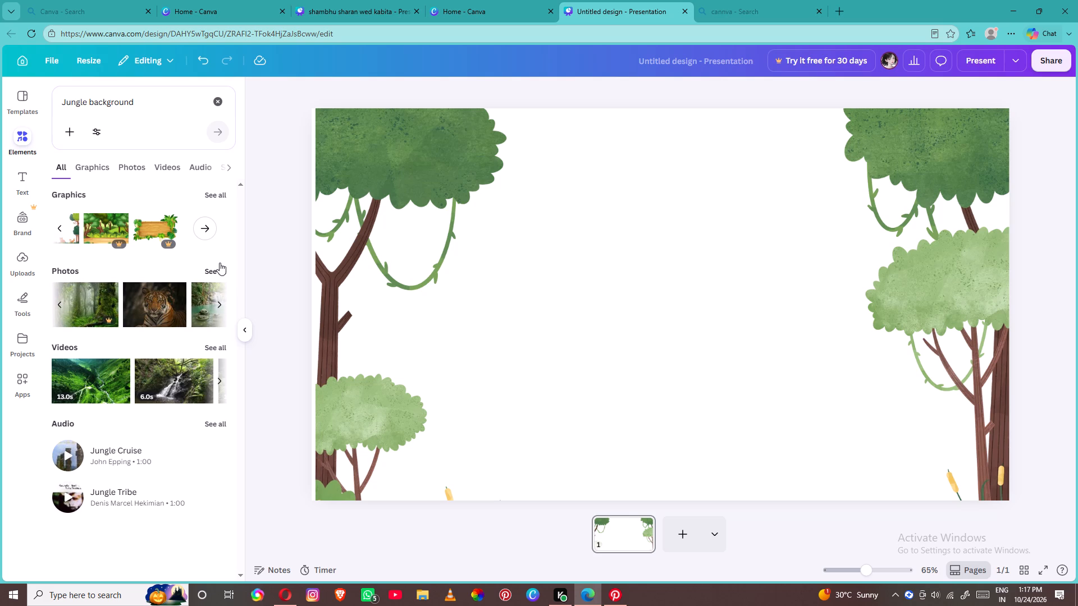
pyautogui.click(220, 301)
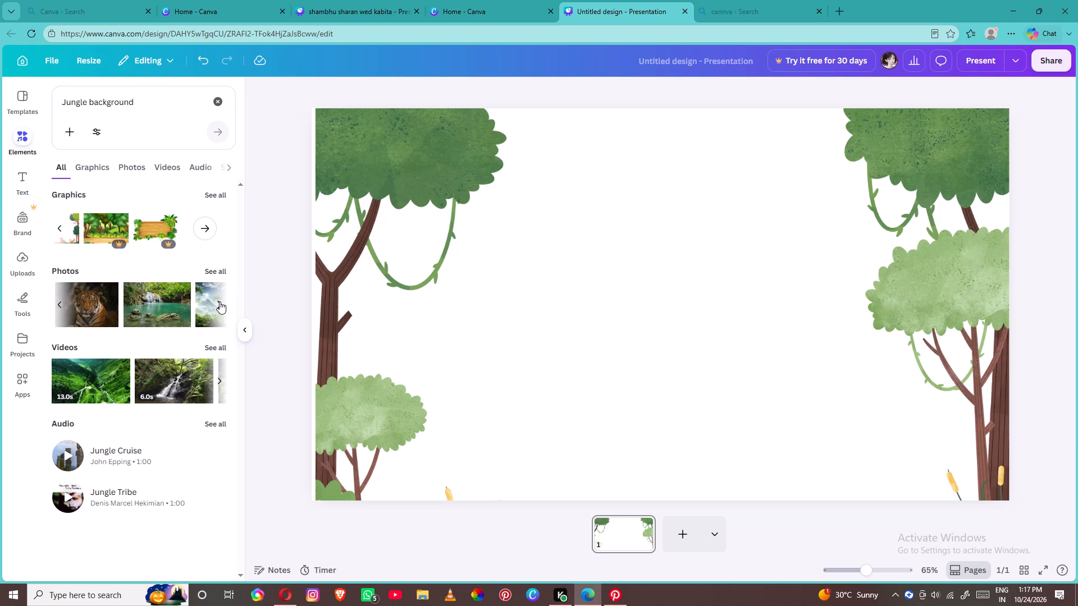
pyautogui.click(220, 301)
pyautogui.click(223, 307)
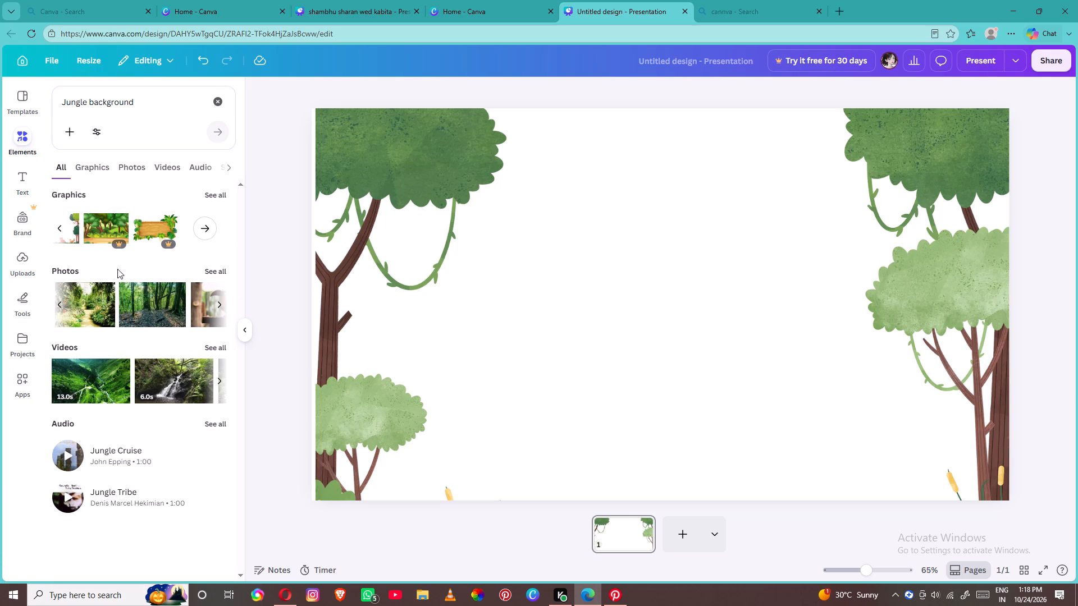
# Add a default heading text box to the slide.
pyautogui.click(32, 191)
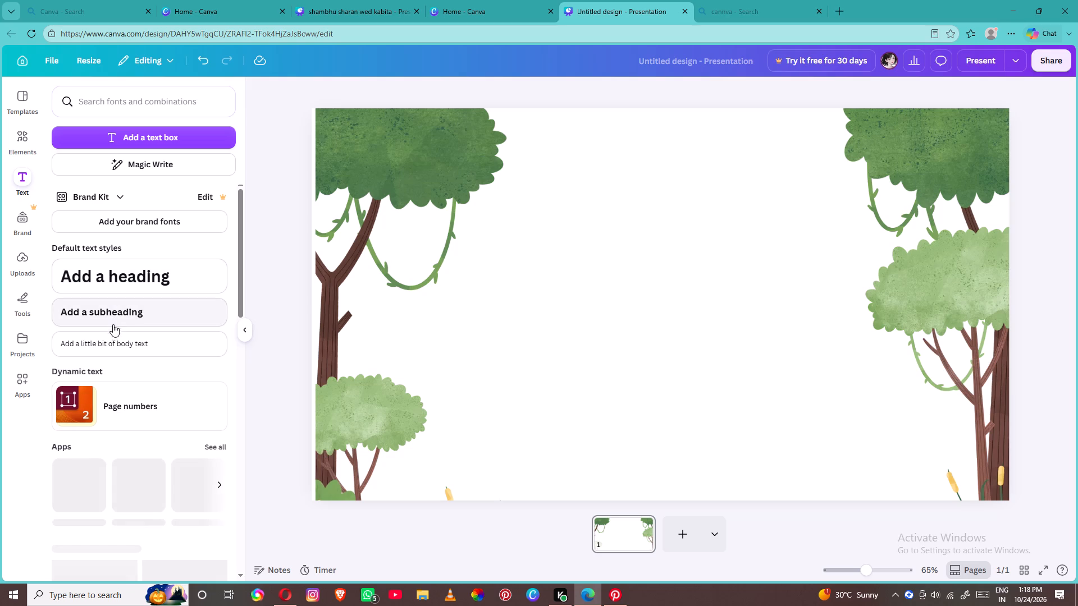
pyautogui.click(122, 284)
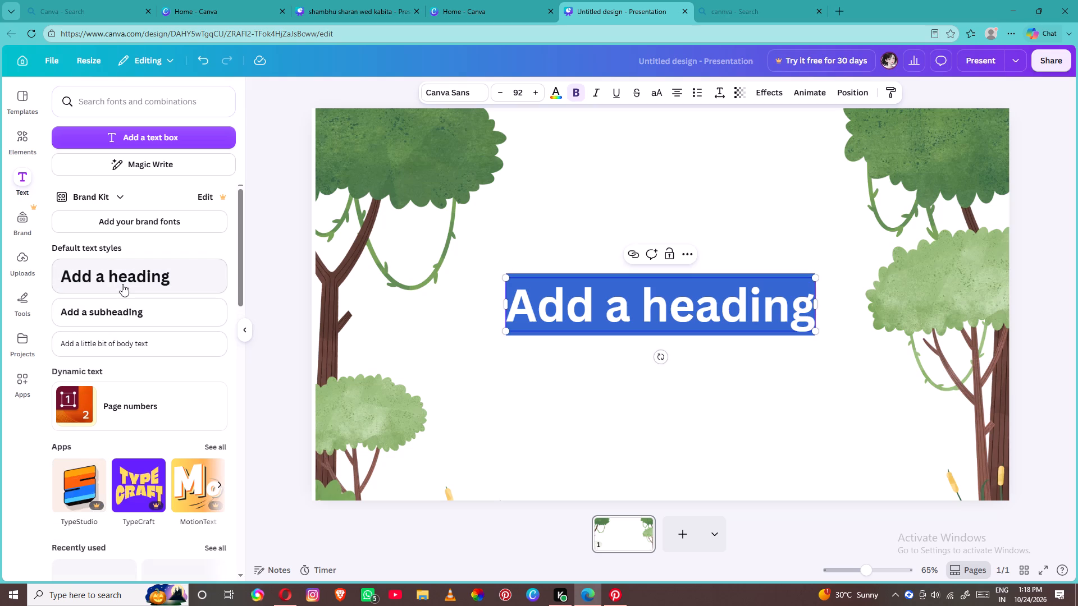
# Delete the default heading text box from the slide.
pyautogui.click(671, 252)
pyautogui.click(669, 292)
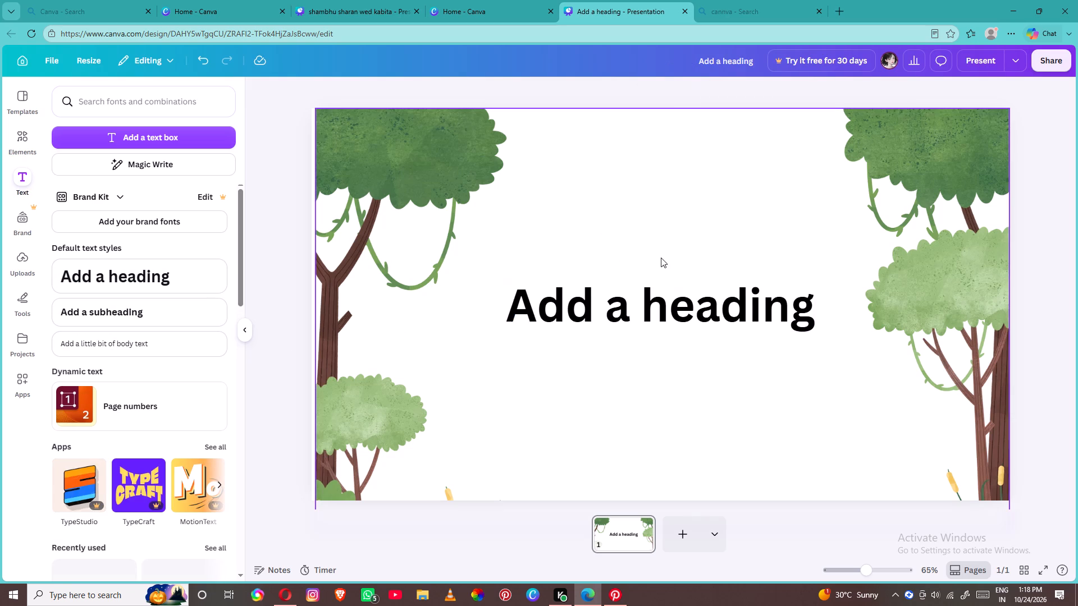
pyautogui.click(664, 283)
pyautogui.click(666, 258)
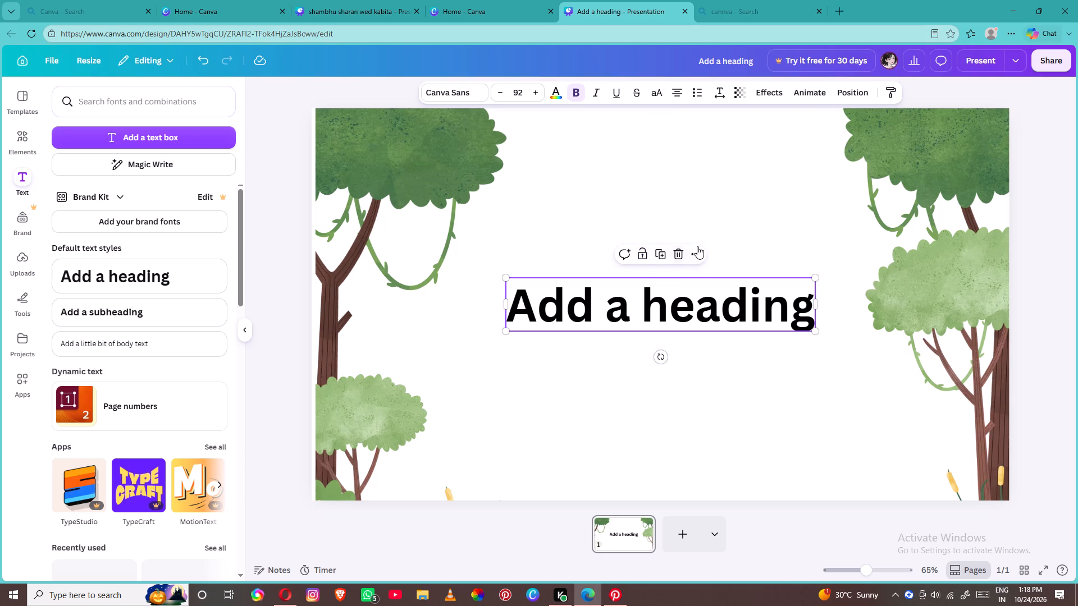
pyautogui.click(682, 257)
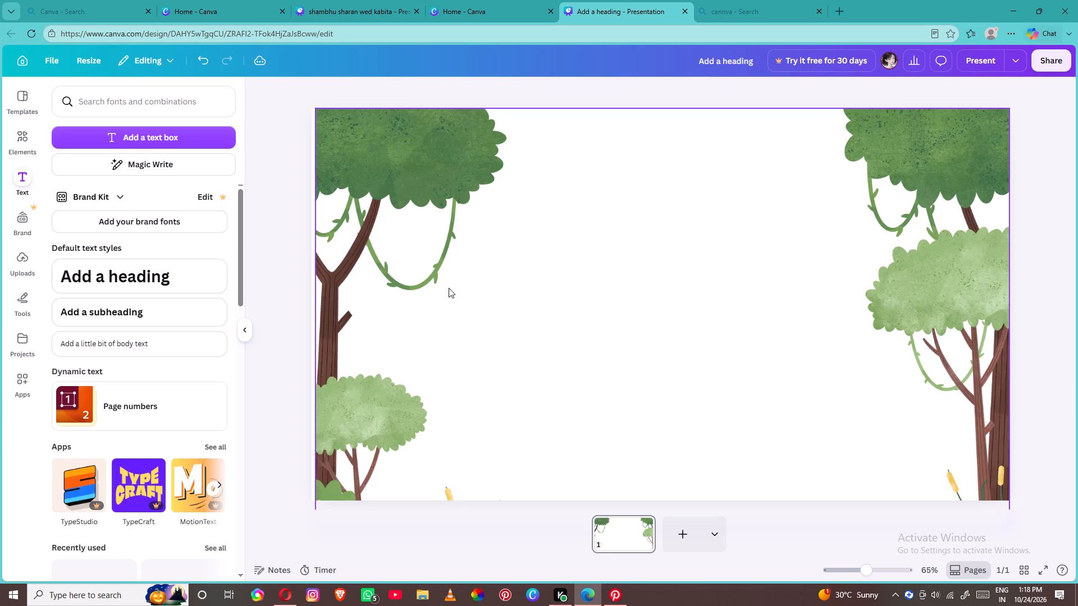
# Browse the text styles and add the recently used "exclusive Heritage" font combination to the slide.
pyautogui.scroll(-4, 216, 322)
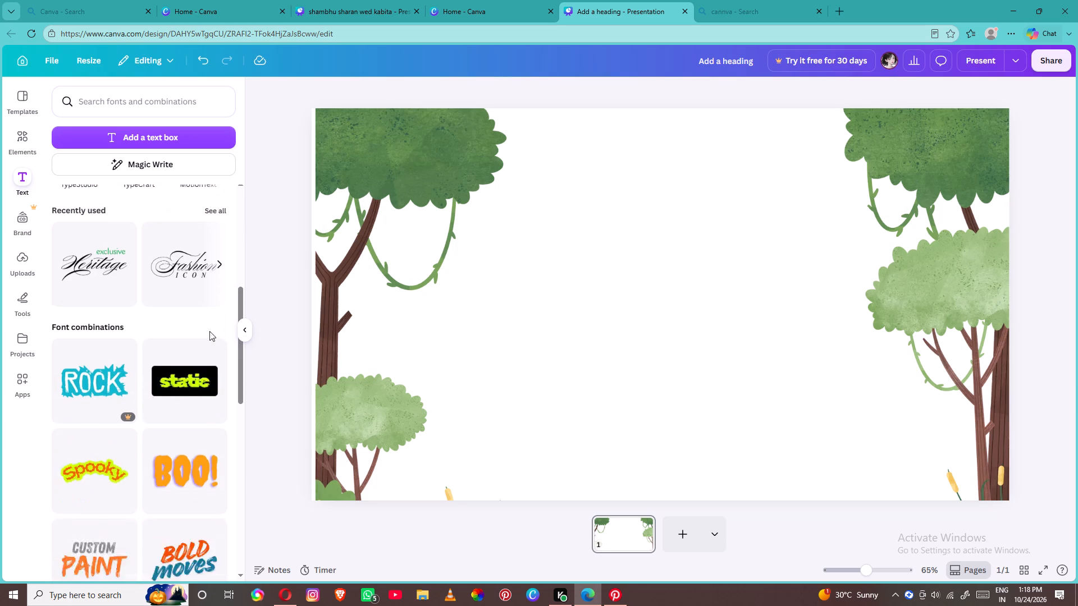
pyautogui.scroll(-3, 209, 331)
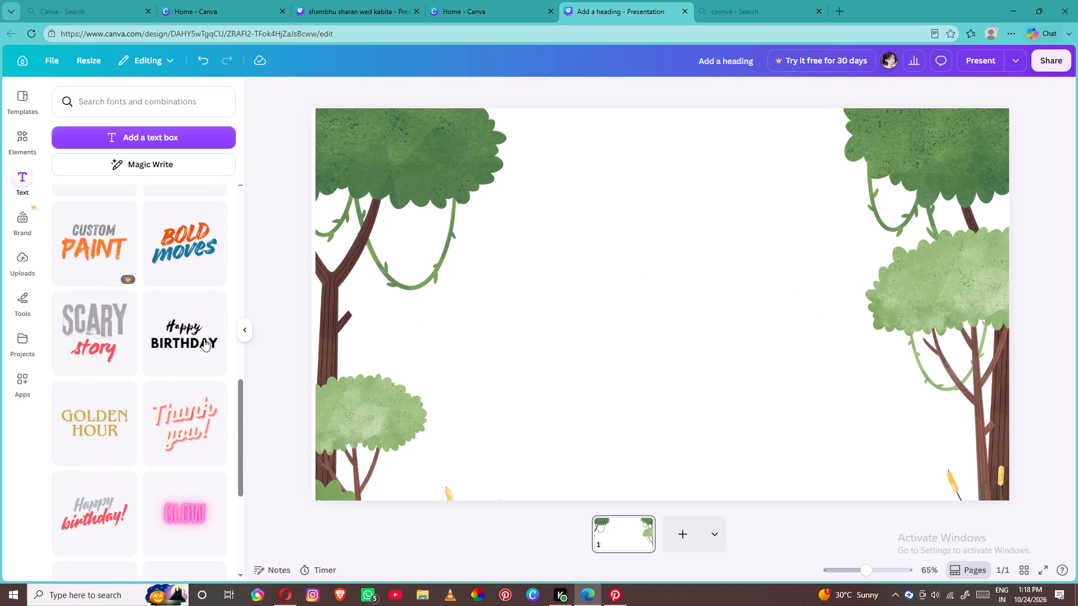
pyautogui.scroll(-5, 204, 339)
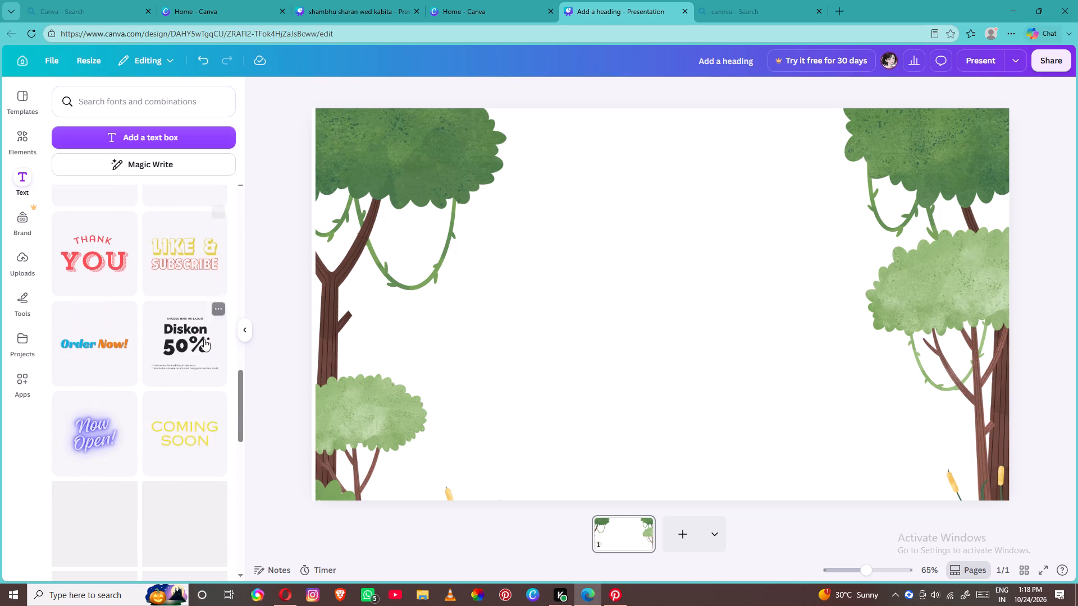
pyautogui.scroll(10, 204, 339)
pyautogui.scroll(-1, 172, 385)
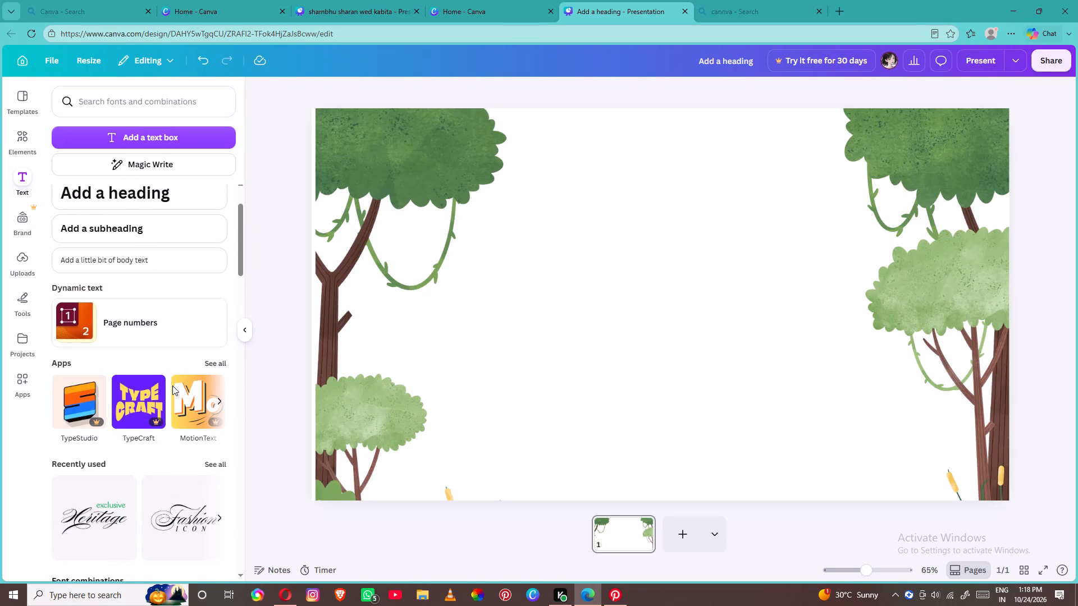
pyautogui.scroll(-2, 171, 405)
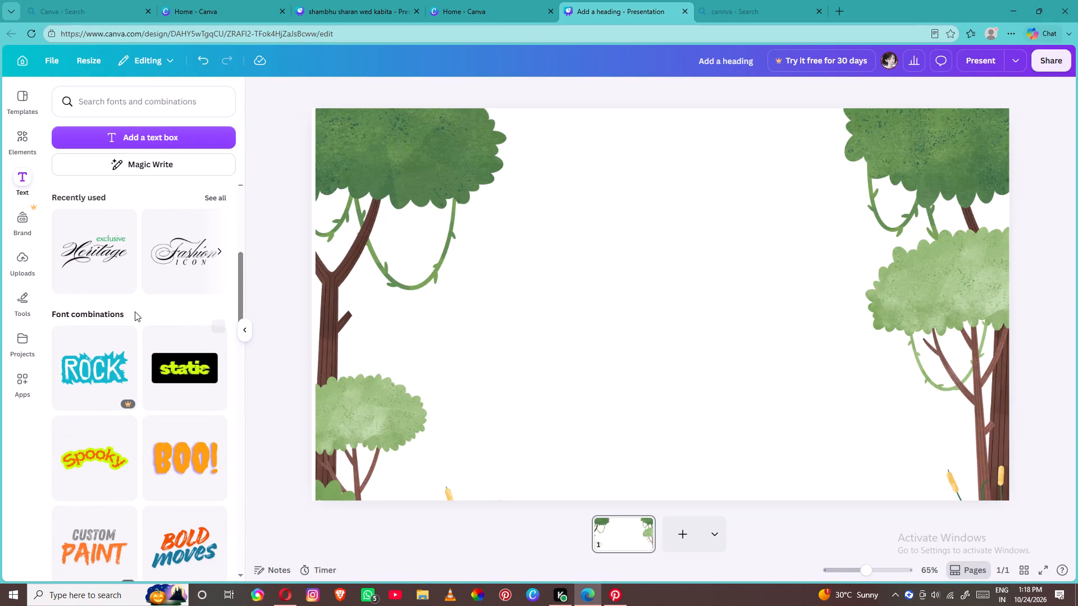
pyautogui.click(101, 278)
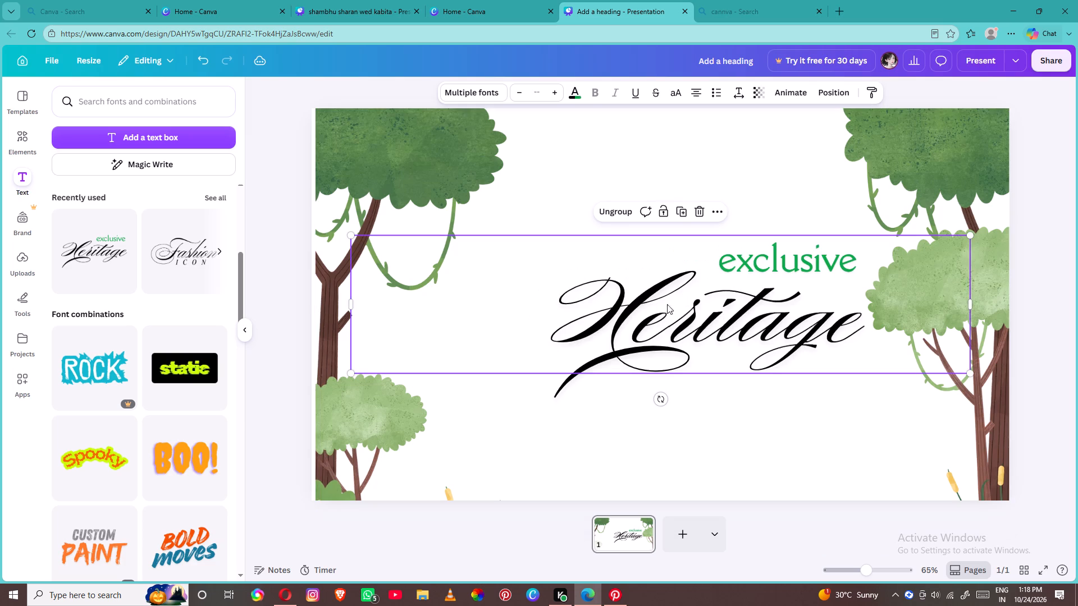
# Look through the other font combinations for alternative title styles.
pyautogui.scroll(-2, 83, 374)
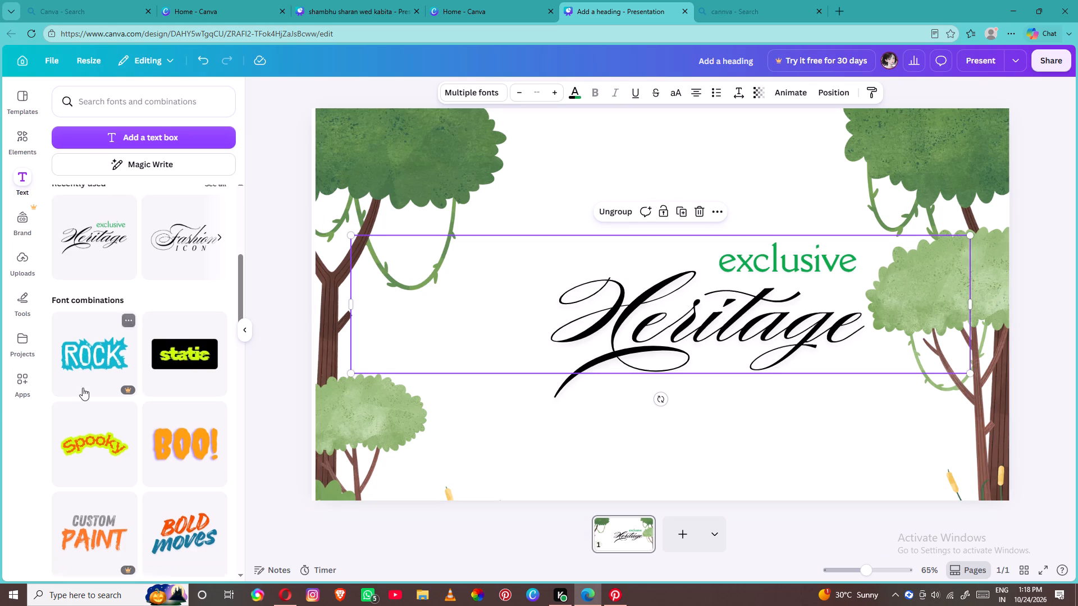
pyautogui.scroll(-17, 83, 388)
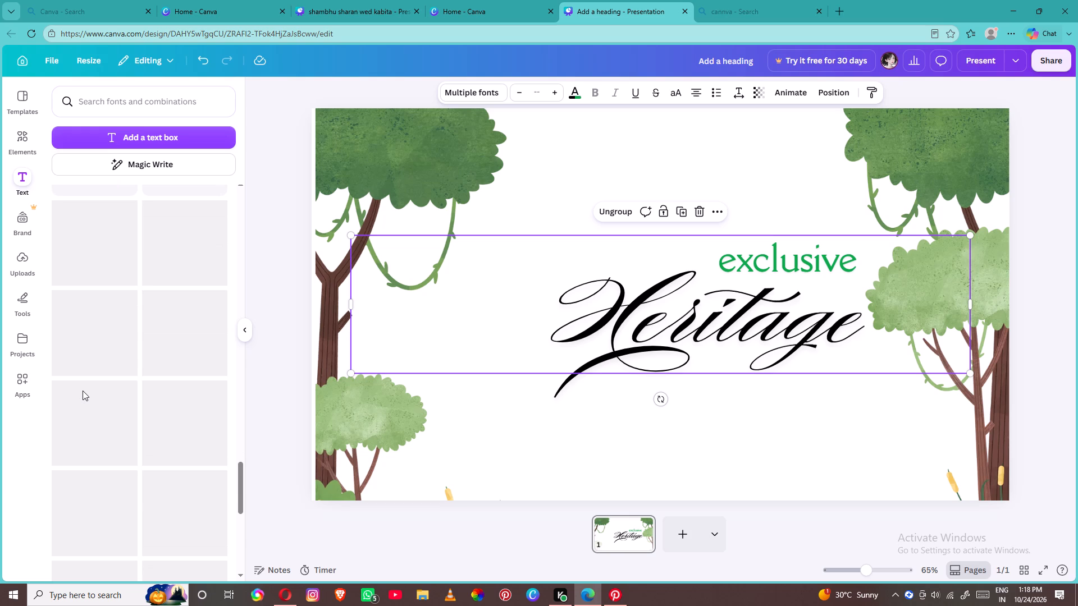
pyautogui.scroll(-1, 83, 391)
# Replace the word "Heritage" in the font combination with "All List", placing each word on its own line.
pyautogui.click(680, 332)
pyautogui.click(729, 338)
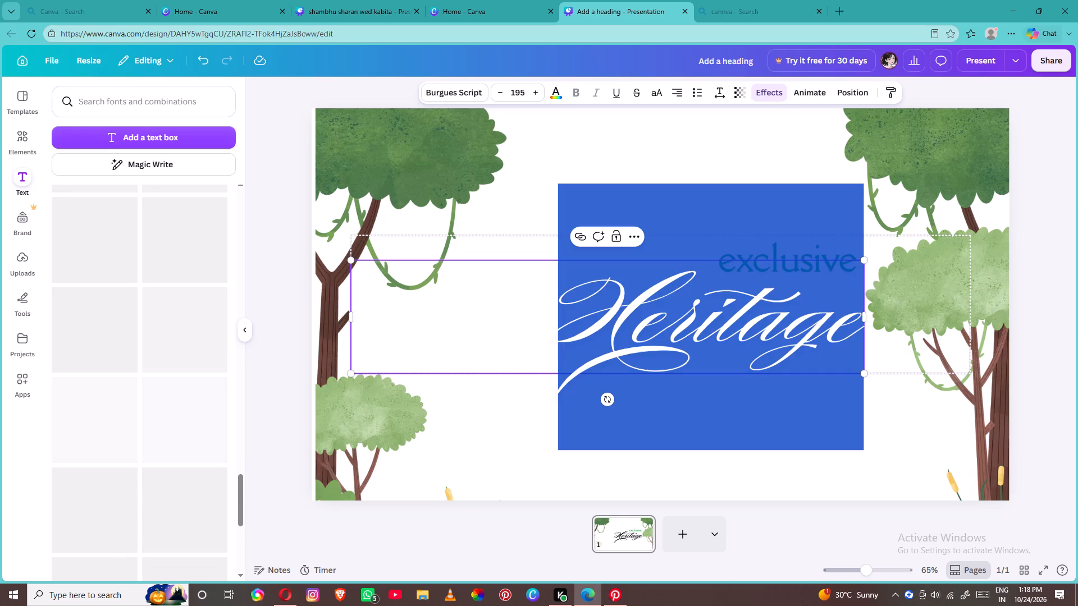
pyautogui.press('BackSpace')
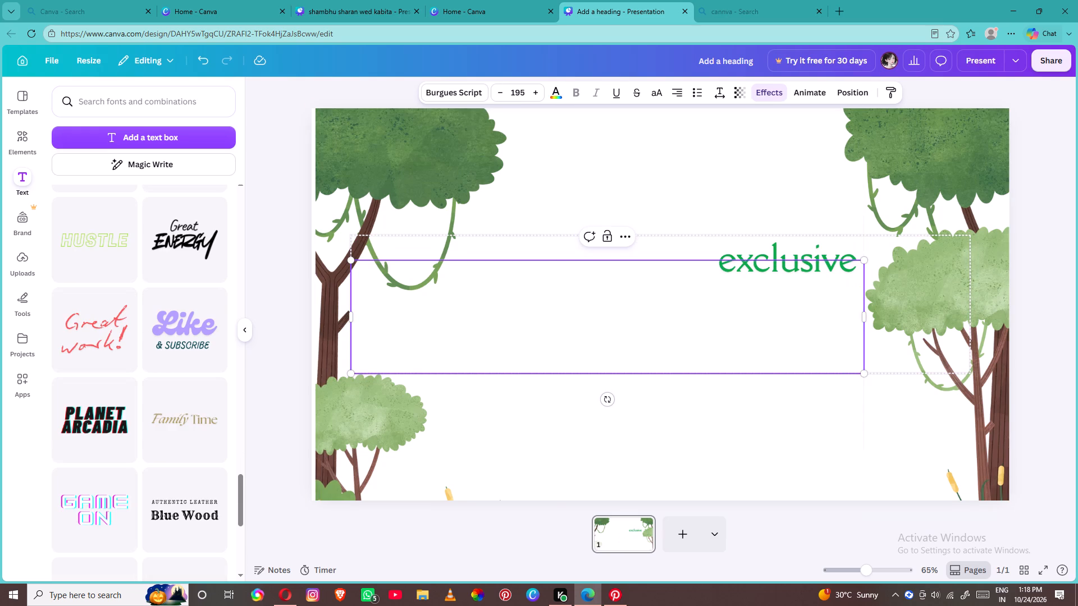
pyautogui.press('a')
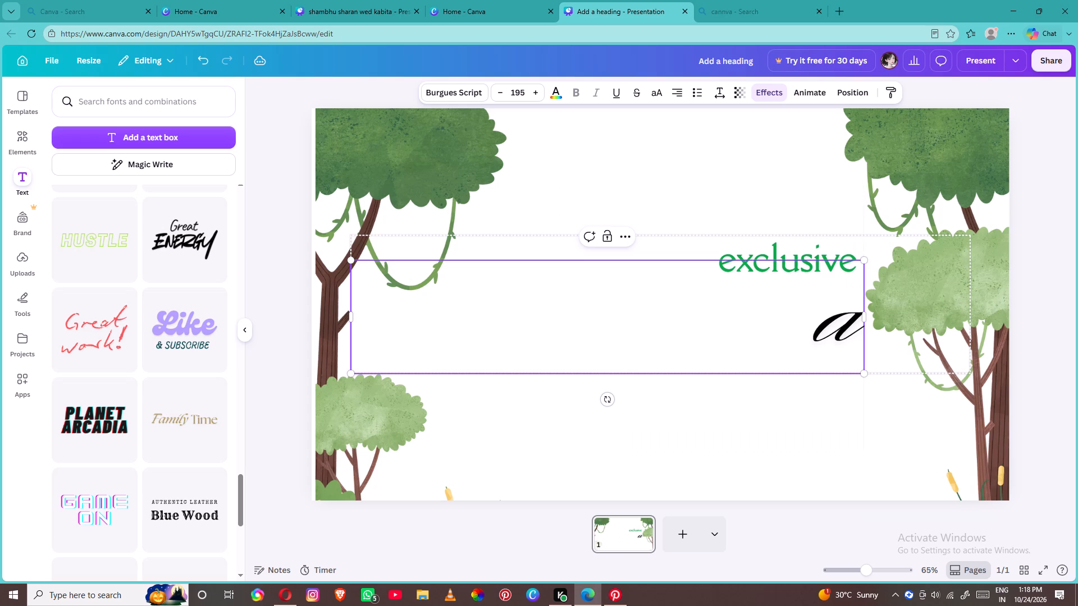
pyautogui.press('BackSpace')
pyautogui.press('a')
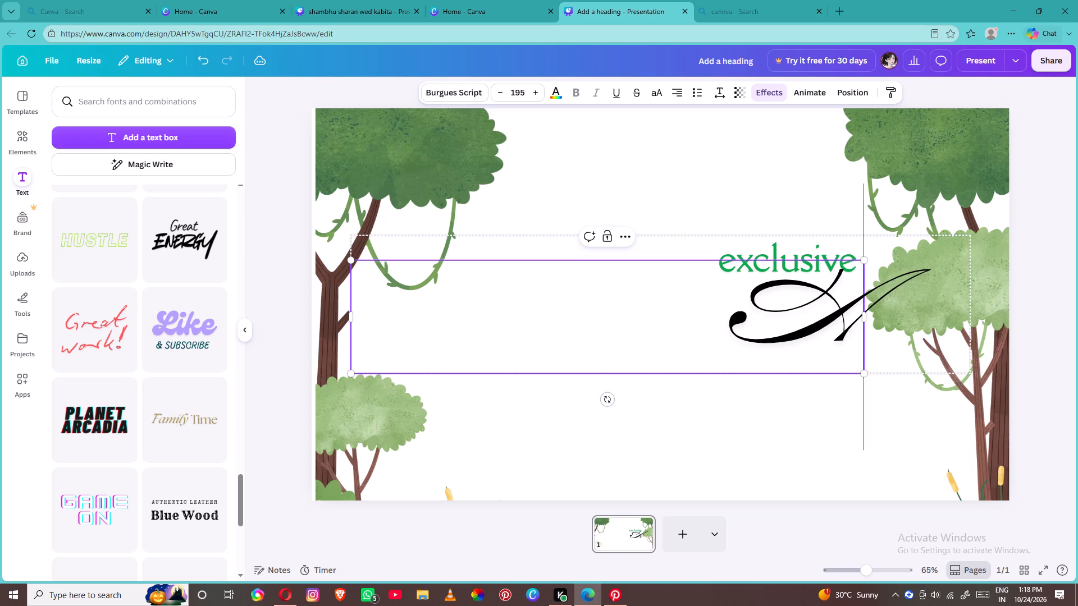
pyautogui.press('l')
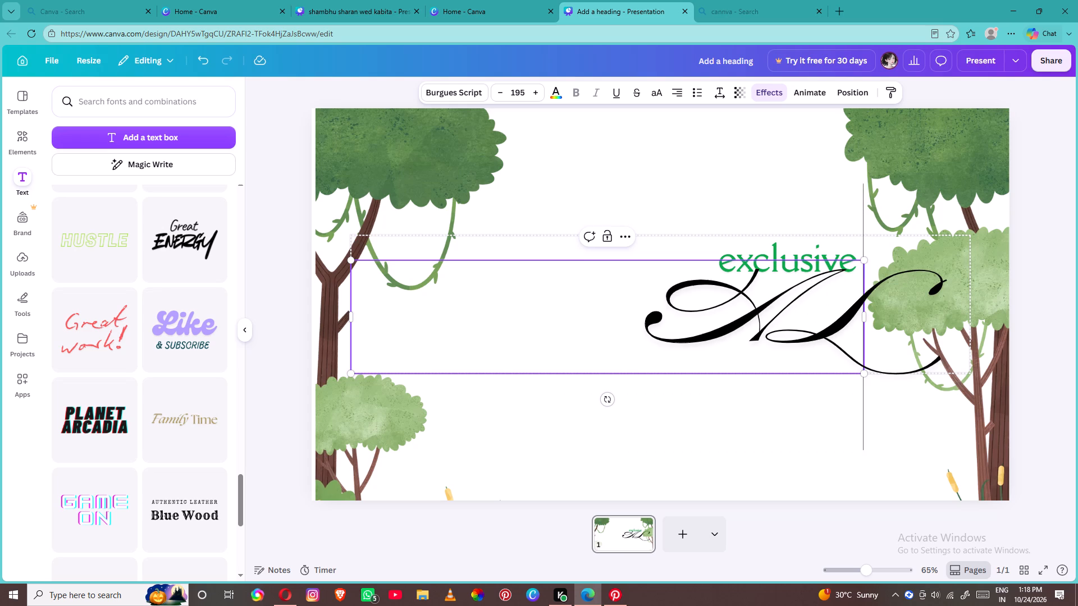
pyautogui.press('l')
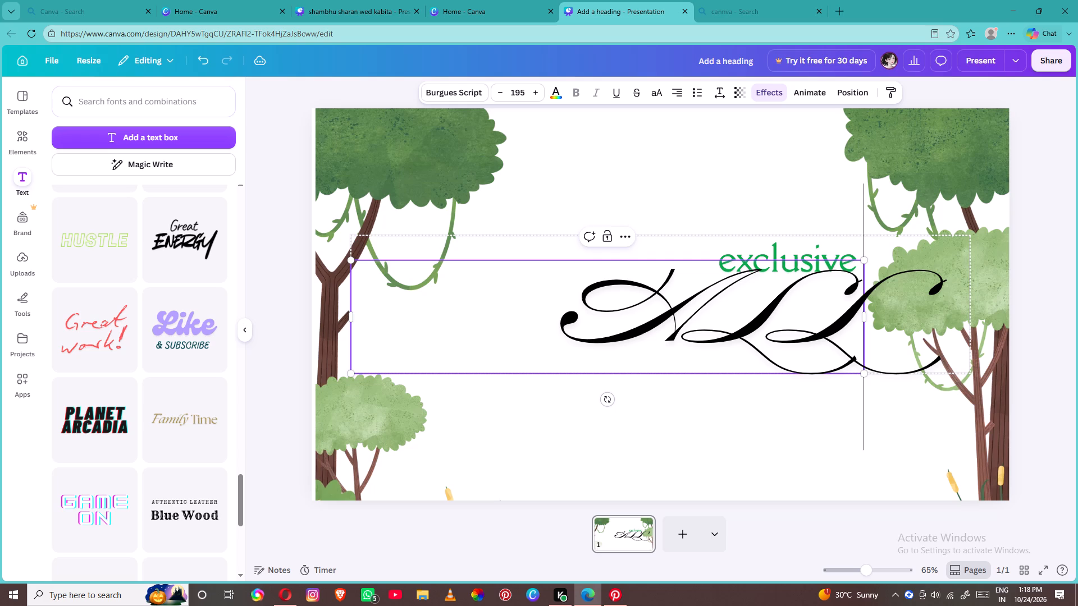
pyautogui.press('BackSpace')
pyautogui.press('BackSpace')
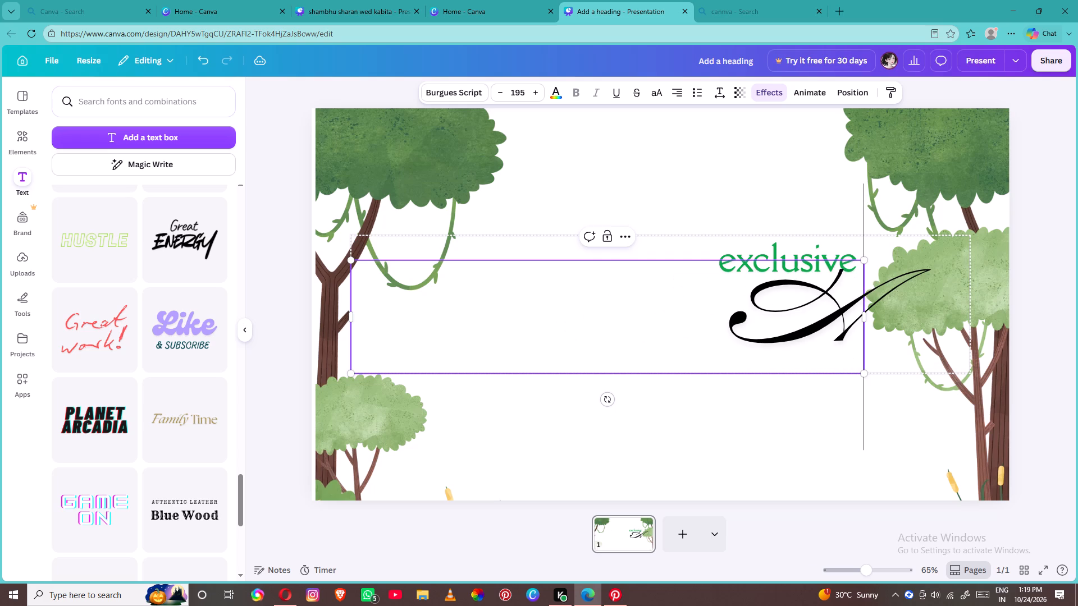
pyautogui.write('ll')
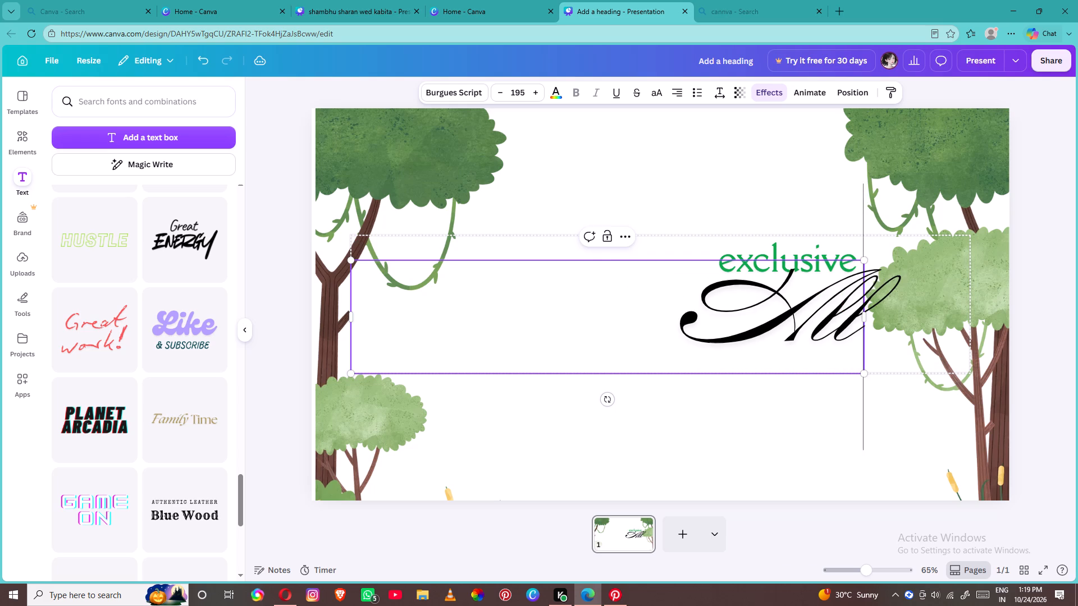
pyautogui.press('Return')
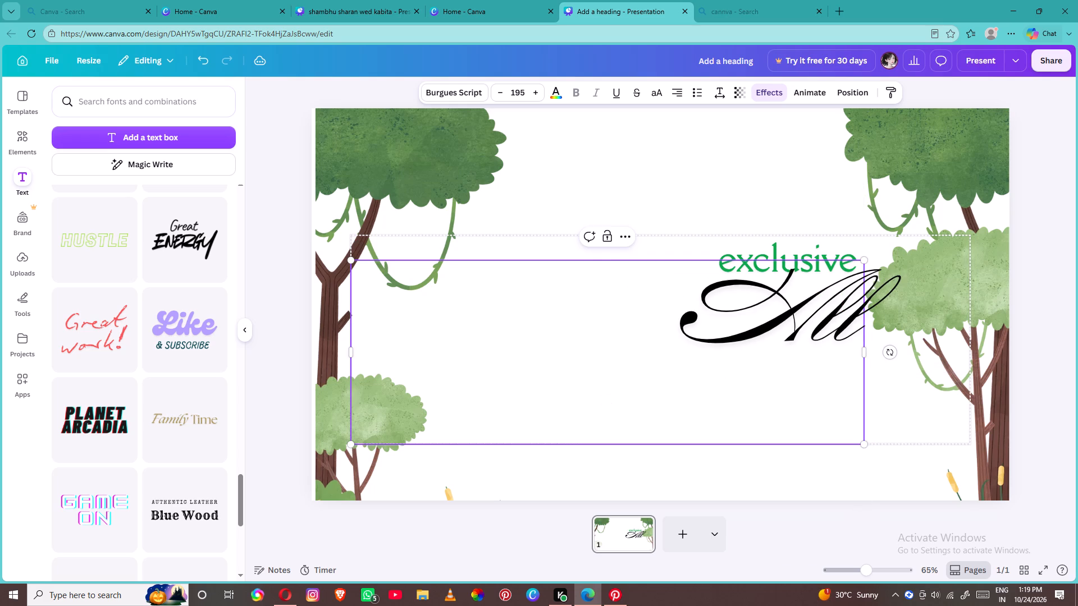
pyautogui.press('l')
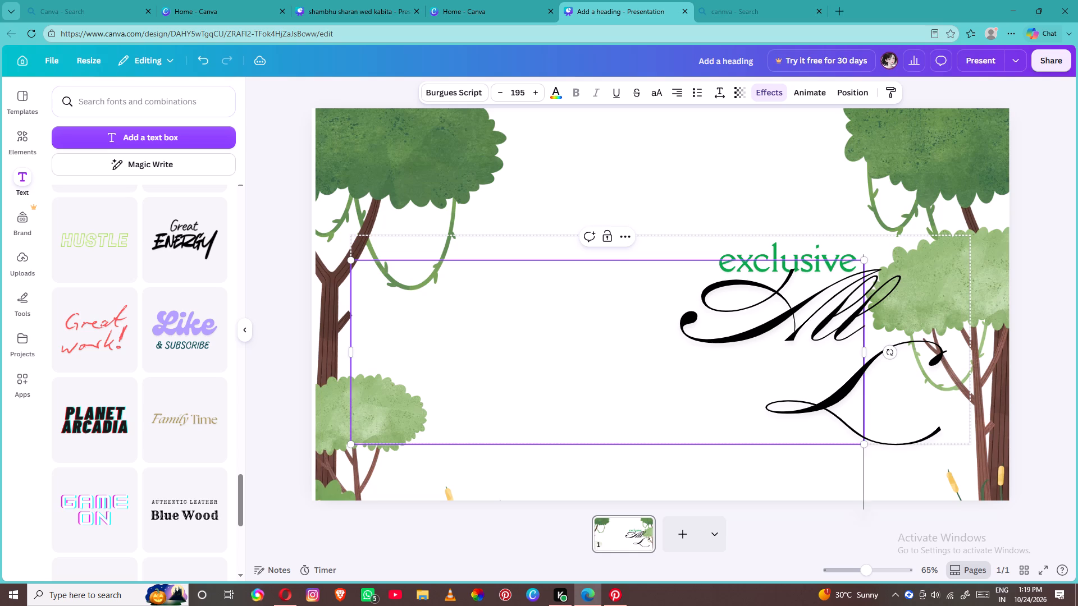
pyautogui.write('ist')
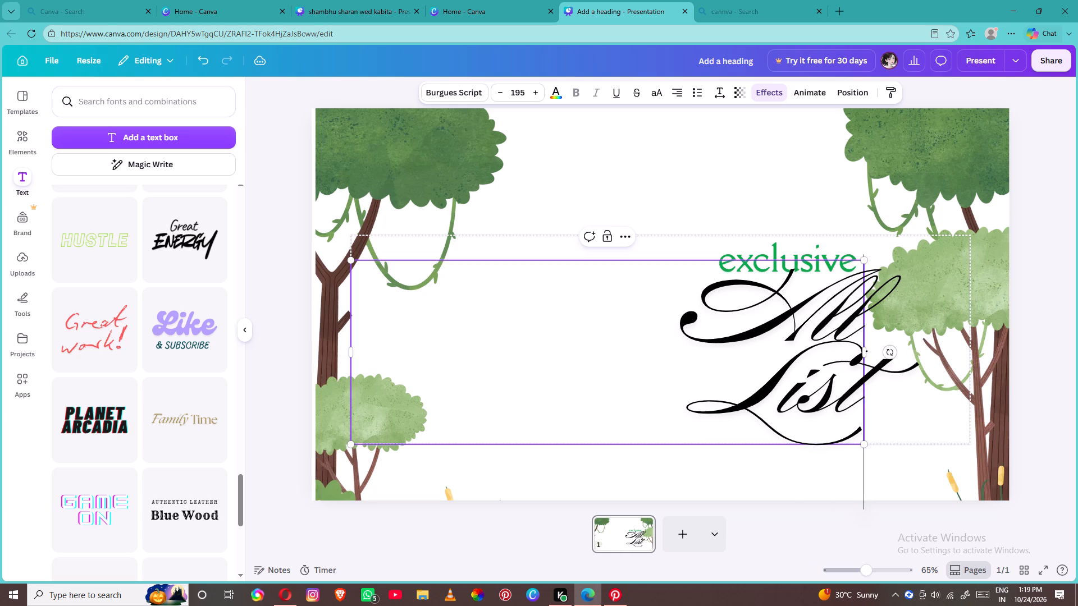
# Add the words "Of" and "Animal" as two separate lines below "All List" in the script title.
pyautogui.press('Return')
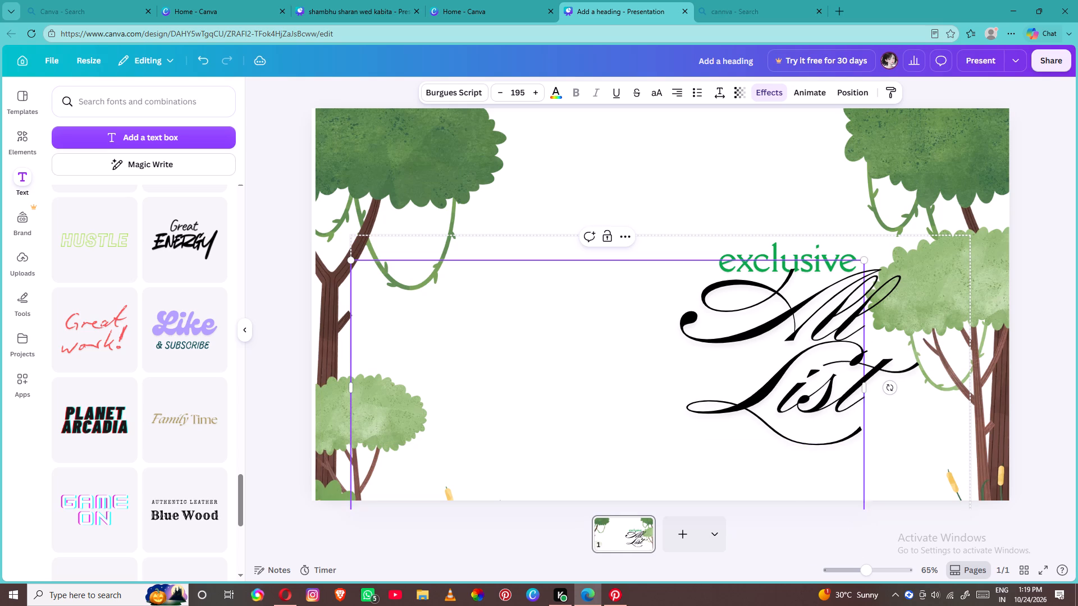
pyautogui.press('o')
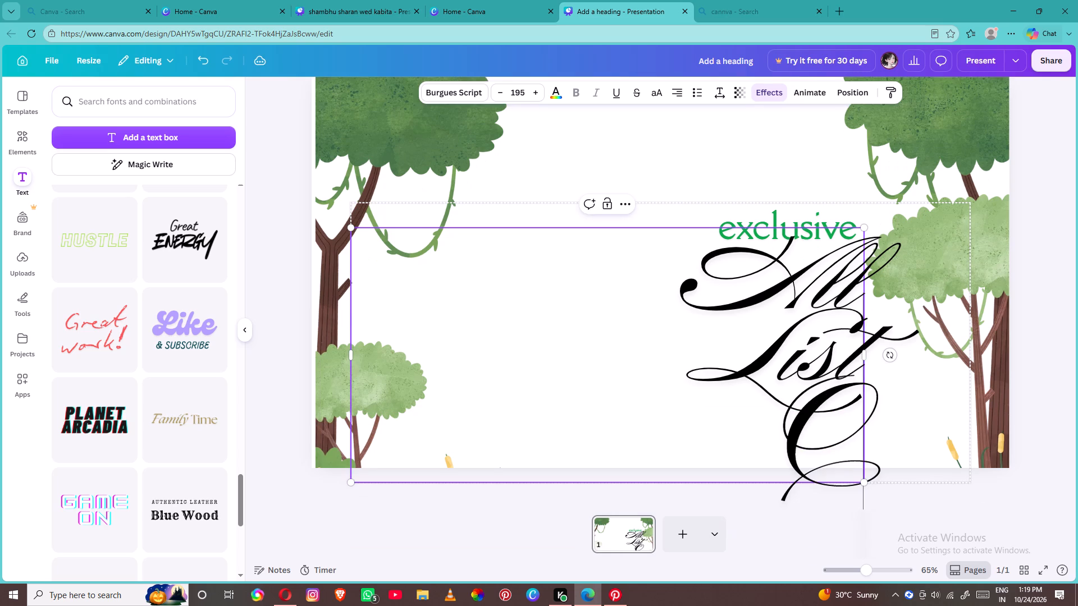
pyautogui.press('f')
pyautogui.press('space')
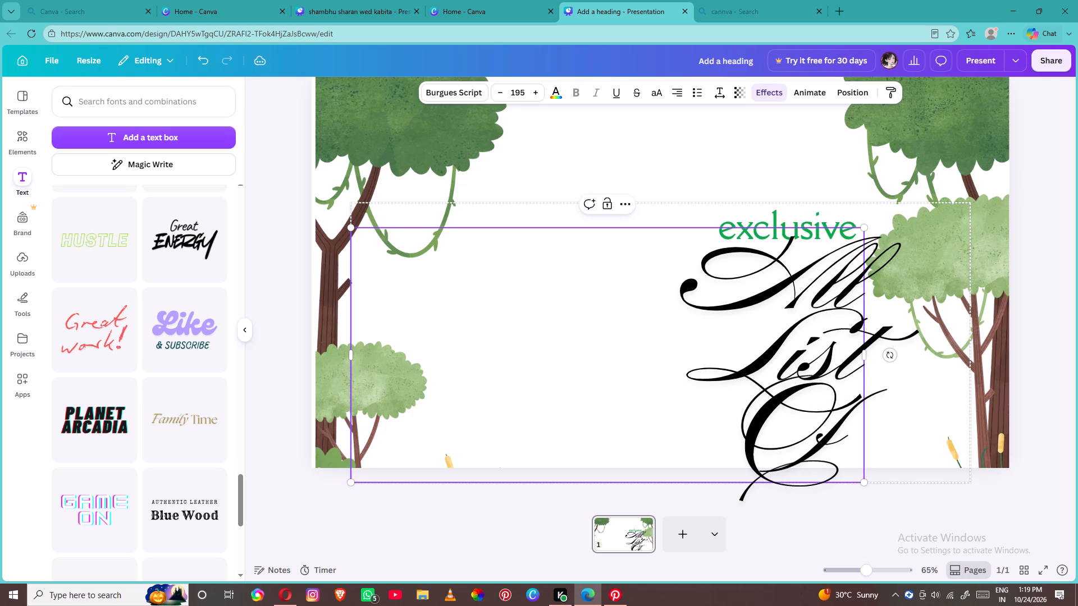
pyautogui.press('Return')
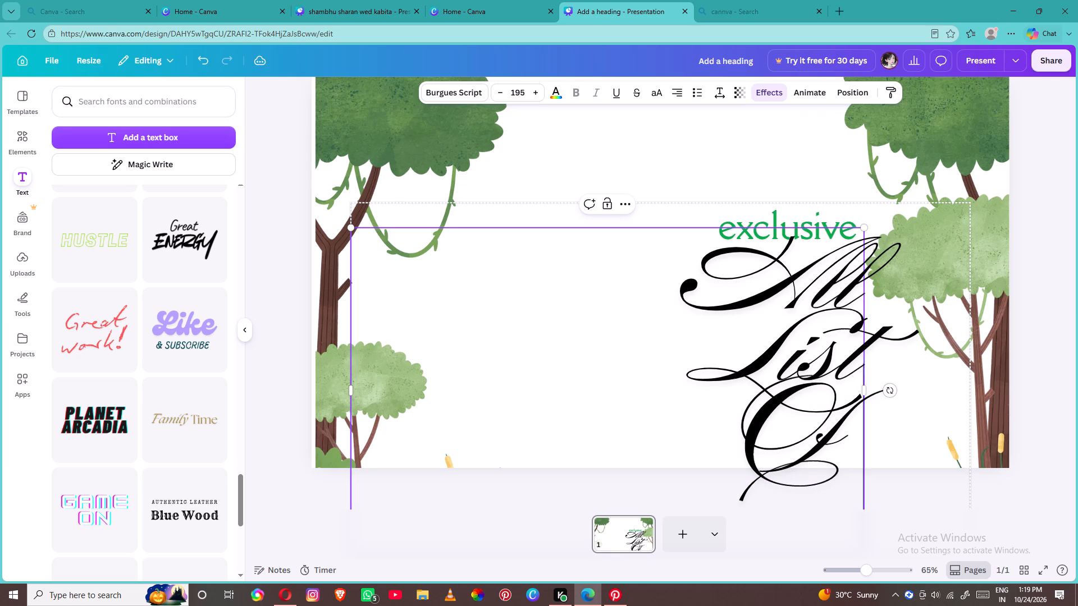
pyautogui.press('a')
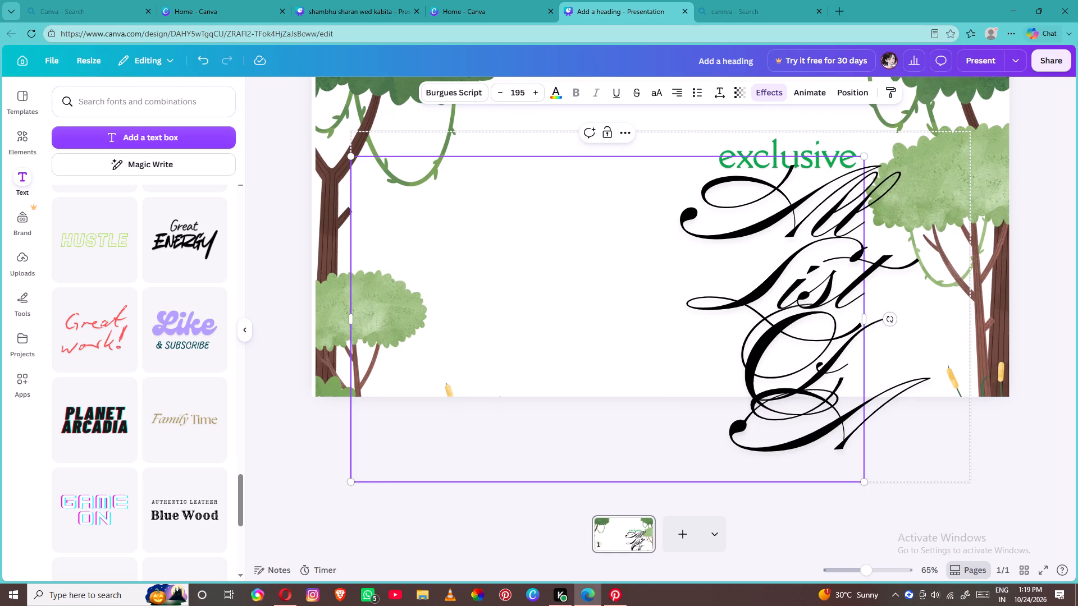
pyautogui.press('n')
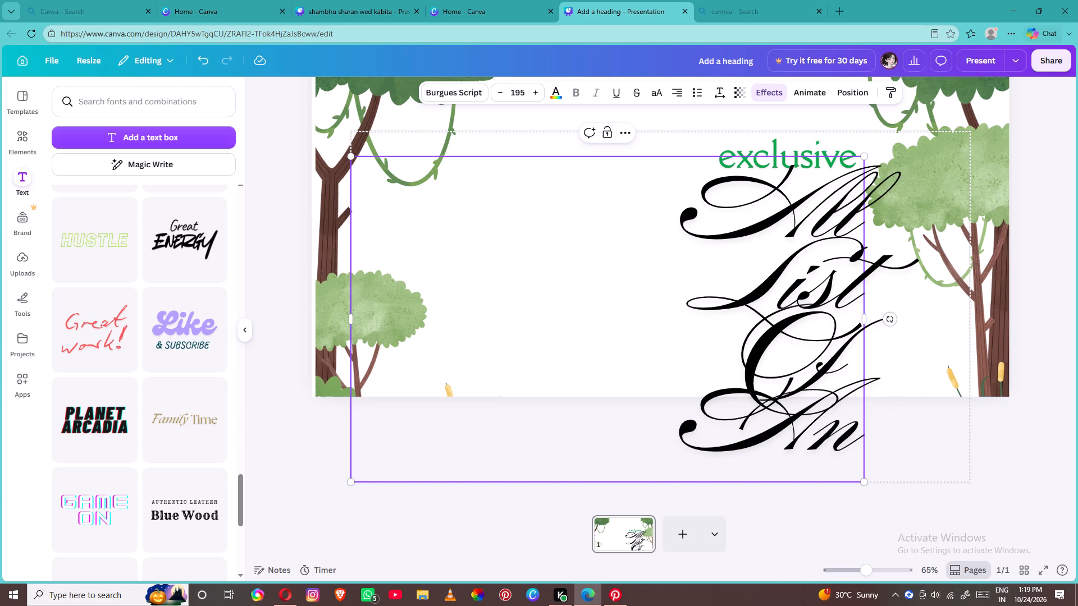
pyautogui.press('i')
pyautogui.write('mal')
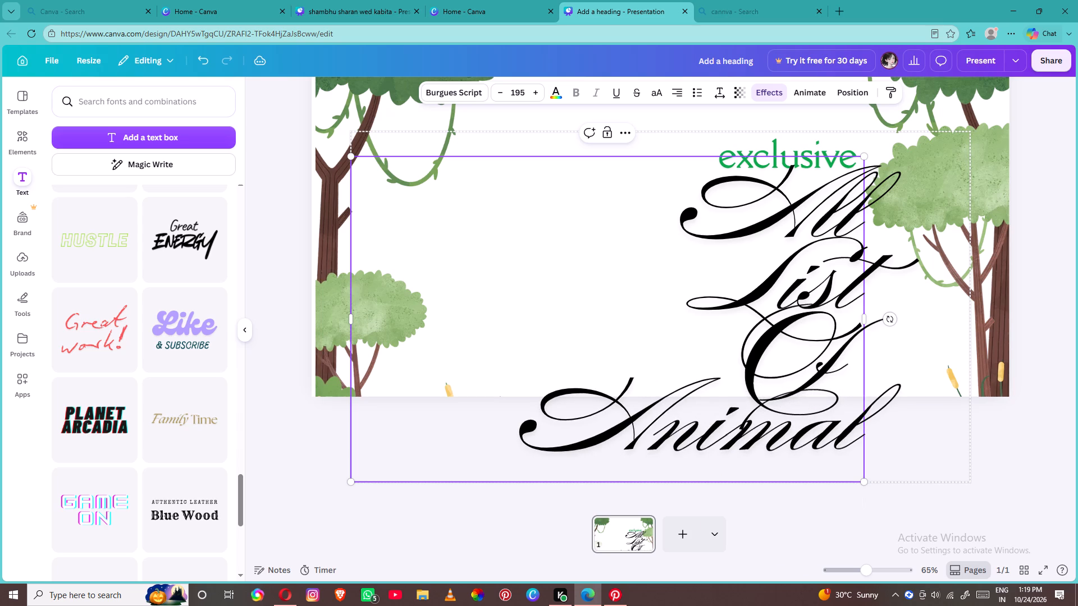
# Shrink the four-line script title to font size 123.
pyautogui.moveTo(348, 157); pyautogui.dragTo(483, 268)
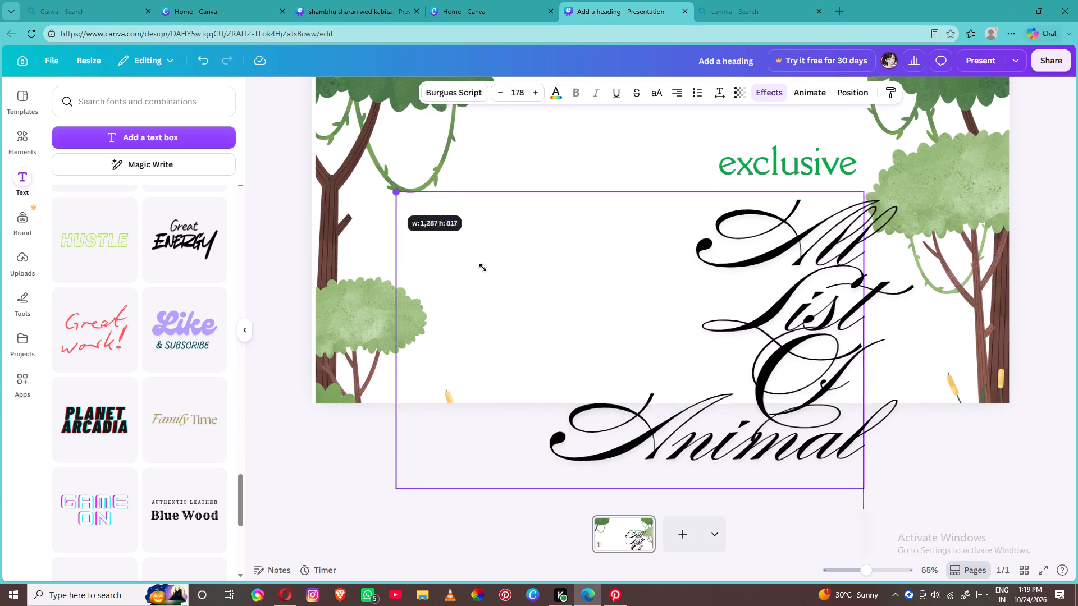
pyautogui.moveTo(483, 268); pyautogui.dragTo(531, 313)
pyautogui.click(532, 314)
pyautogui.moveTo(648, 383); pyautogui.dragTo(522, 213)
pyautogui.click(522, 295)
# Delete the green "exclusive" text from the font combination.
pyautogui.click(738, 261)
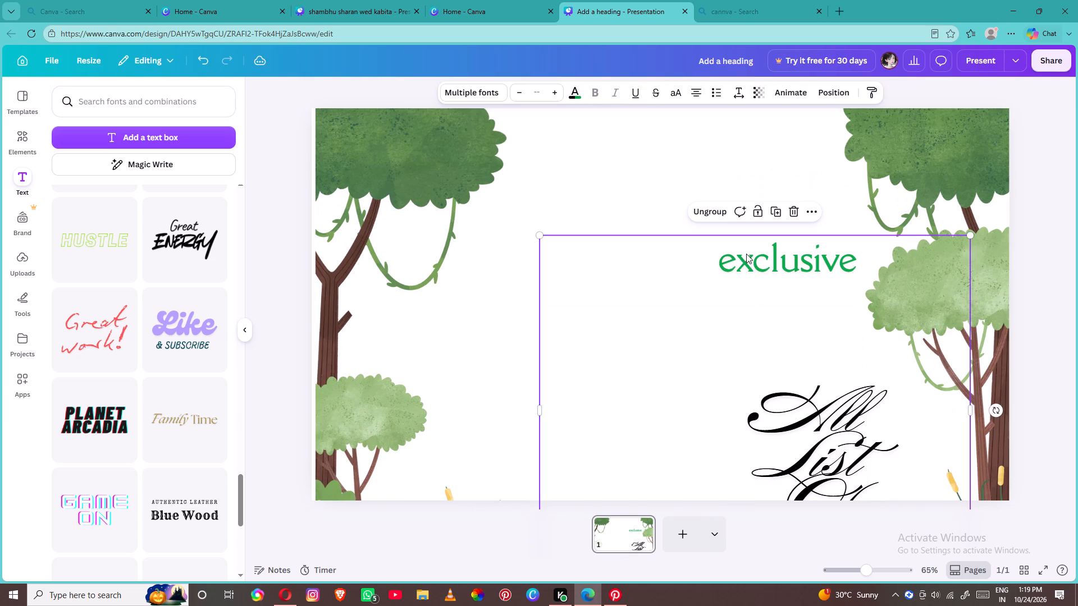
pyautogui.click(747, 254)
pyautogui.moveTo(752, 255); pyautogui.dragTo(755, 260)
pyautogui.click(770, 259)
pyautogui.moveTo(761, 269); pyautogui.dragTo(754, 272)
pyautogui.click(752, 272)
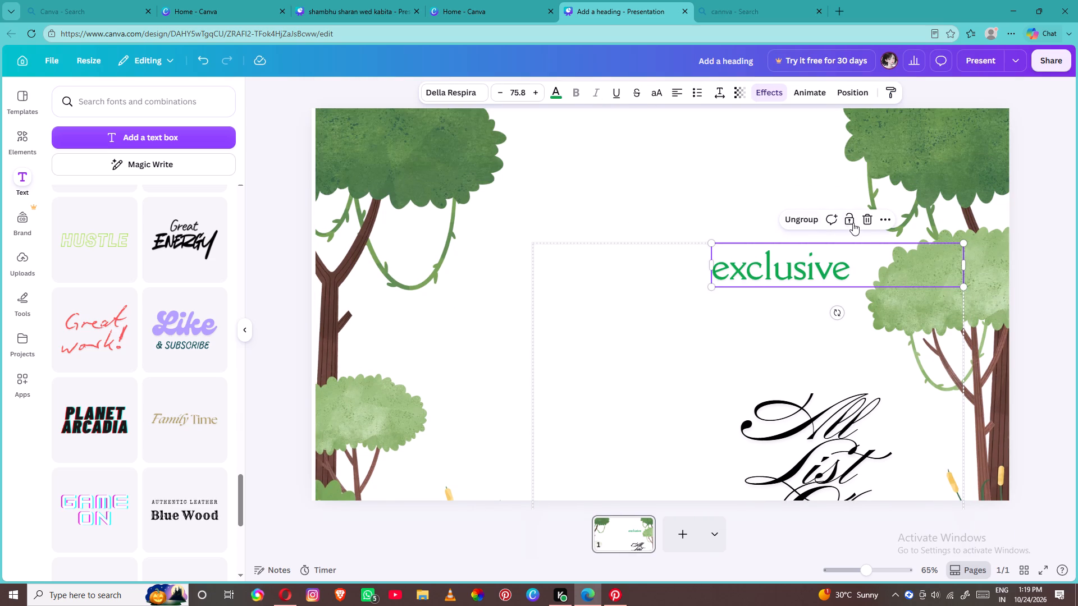
pyautogui.click(867, 217)
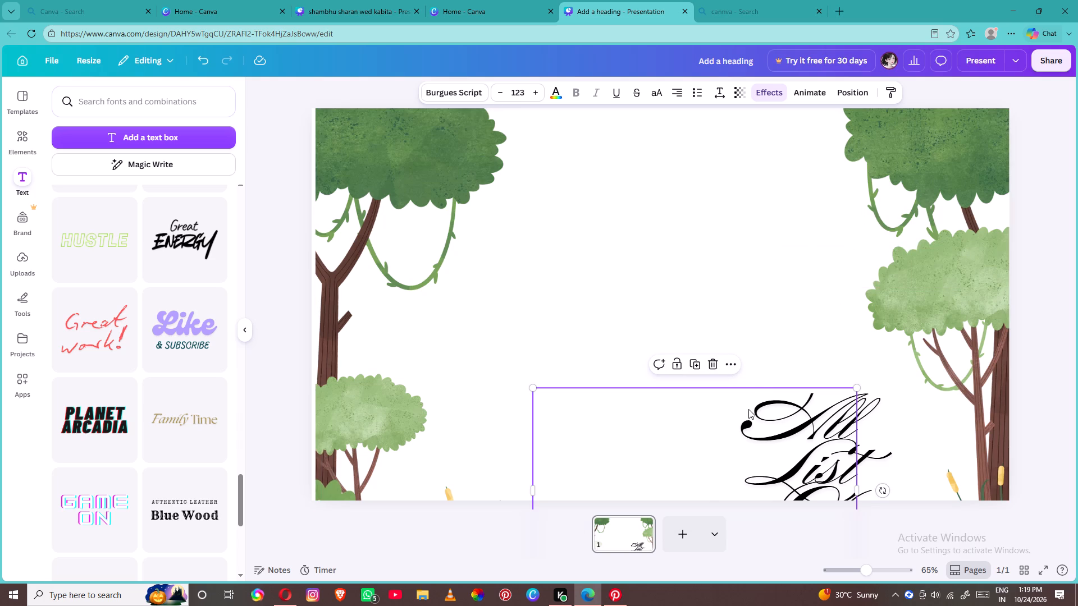
# Move the script title up to the middle of the slide, between the trees.
pyautogui.moveTo(748, 409); pyautogui.dragTo(665, 204)
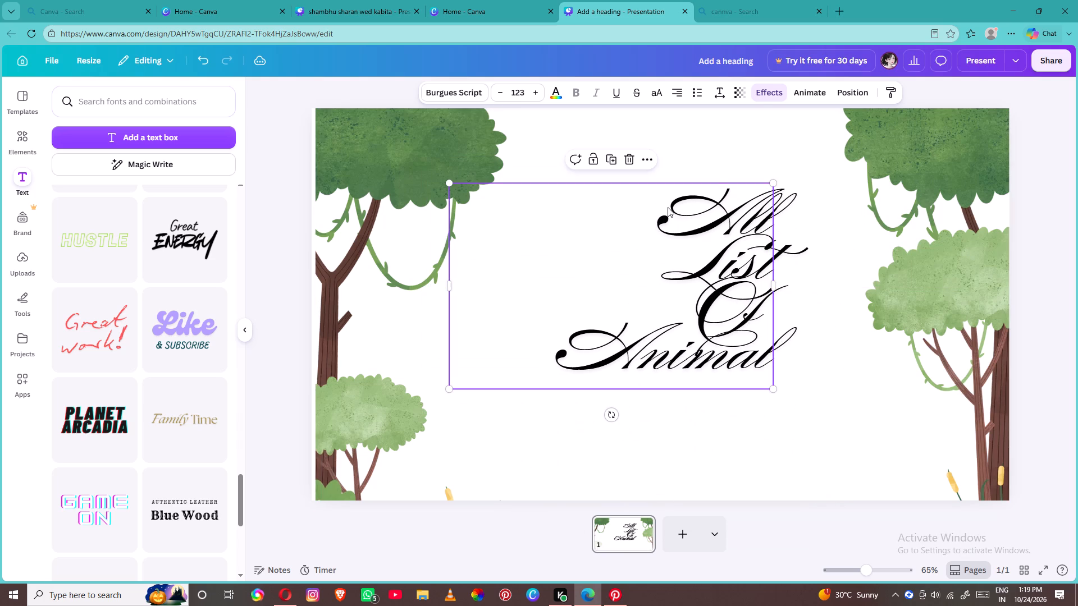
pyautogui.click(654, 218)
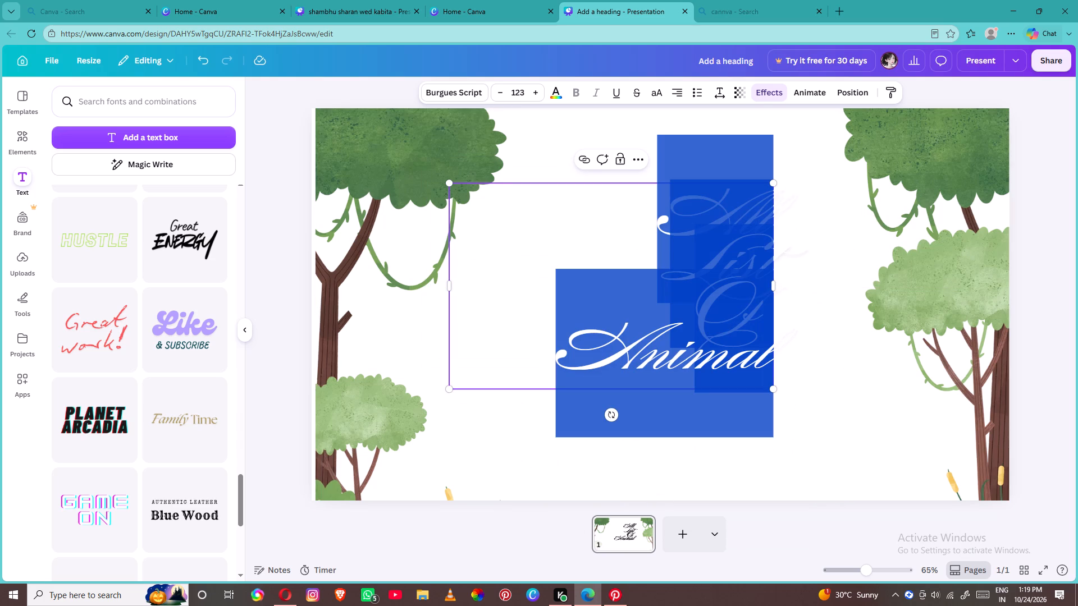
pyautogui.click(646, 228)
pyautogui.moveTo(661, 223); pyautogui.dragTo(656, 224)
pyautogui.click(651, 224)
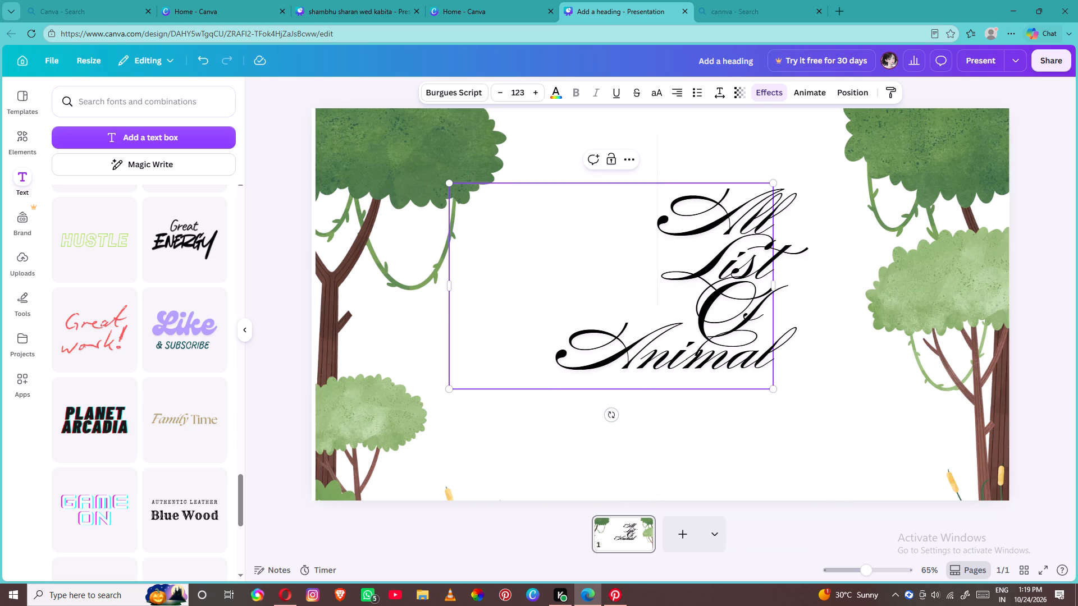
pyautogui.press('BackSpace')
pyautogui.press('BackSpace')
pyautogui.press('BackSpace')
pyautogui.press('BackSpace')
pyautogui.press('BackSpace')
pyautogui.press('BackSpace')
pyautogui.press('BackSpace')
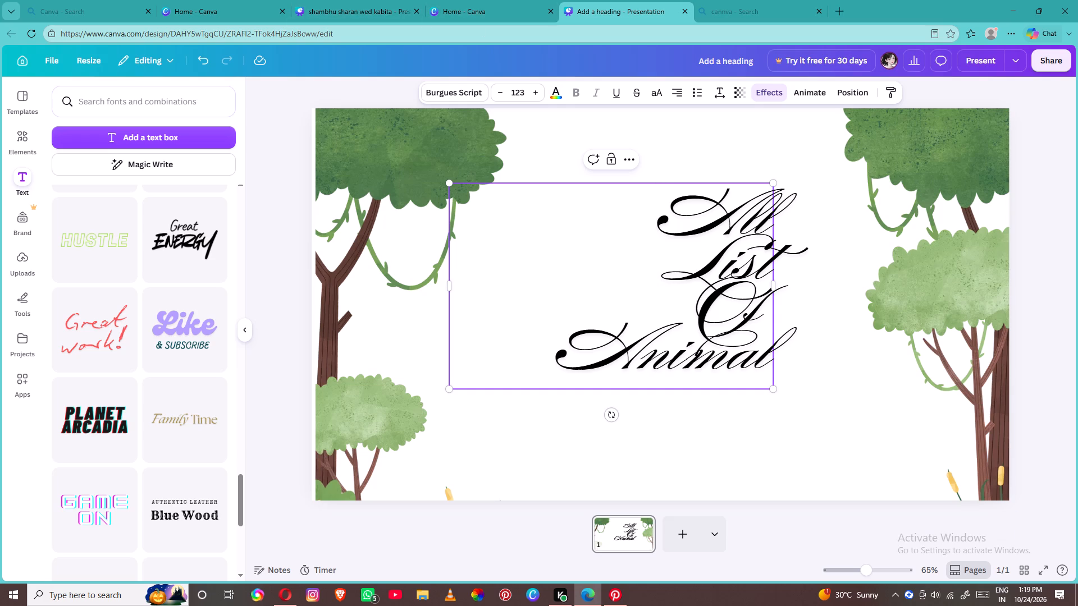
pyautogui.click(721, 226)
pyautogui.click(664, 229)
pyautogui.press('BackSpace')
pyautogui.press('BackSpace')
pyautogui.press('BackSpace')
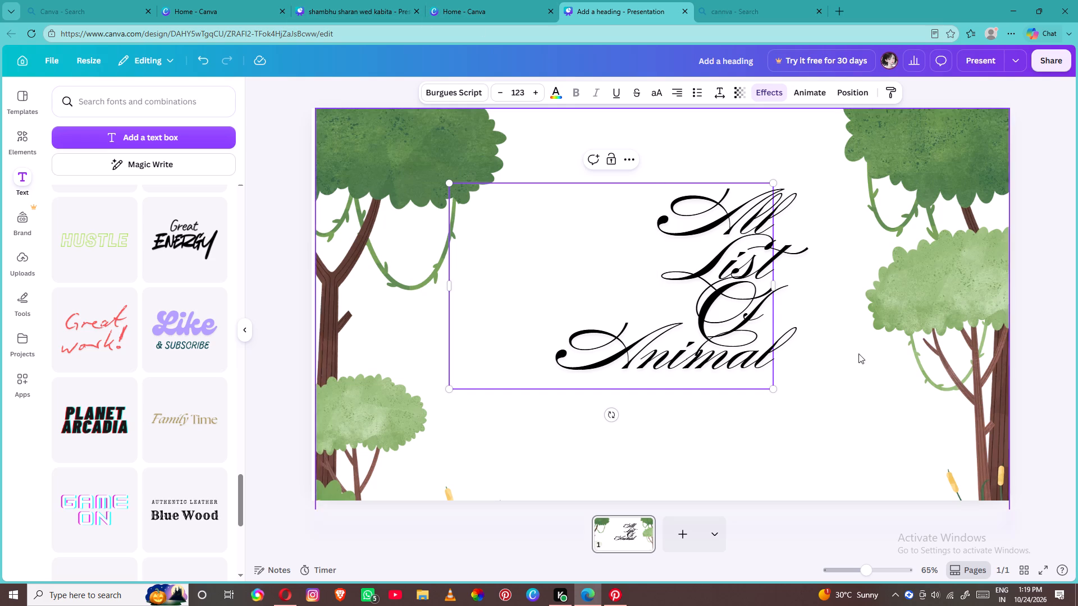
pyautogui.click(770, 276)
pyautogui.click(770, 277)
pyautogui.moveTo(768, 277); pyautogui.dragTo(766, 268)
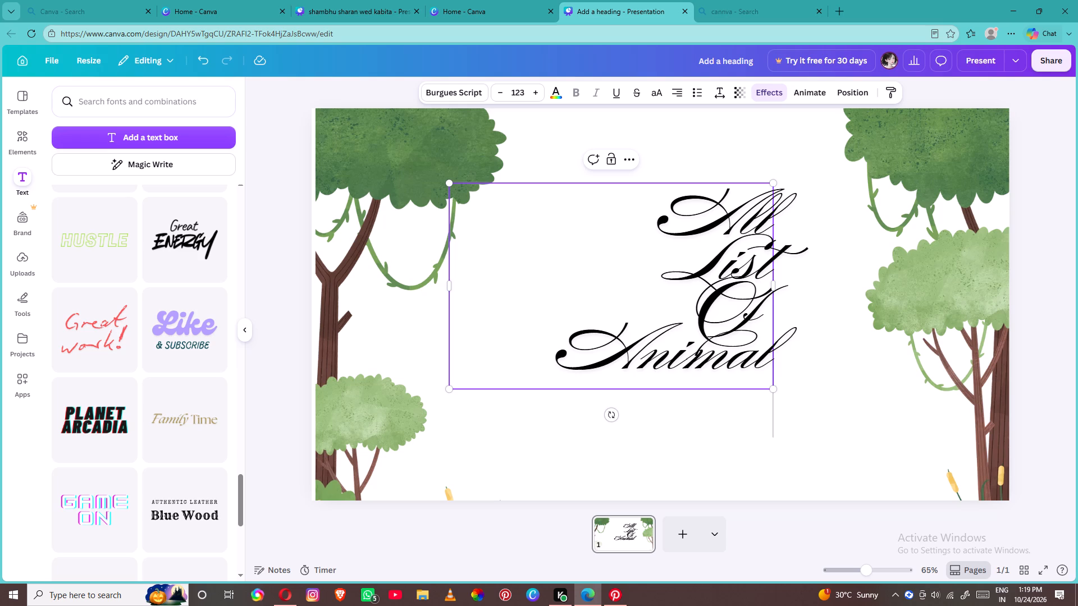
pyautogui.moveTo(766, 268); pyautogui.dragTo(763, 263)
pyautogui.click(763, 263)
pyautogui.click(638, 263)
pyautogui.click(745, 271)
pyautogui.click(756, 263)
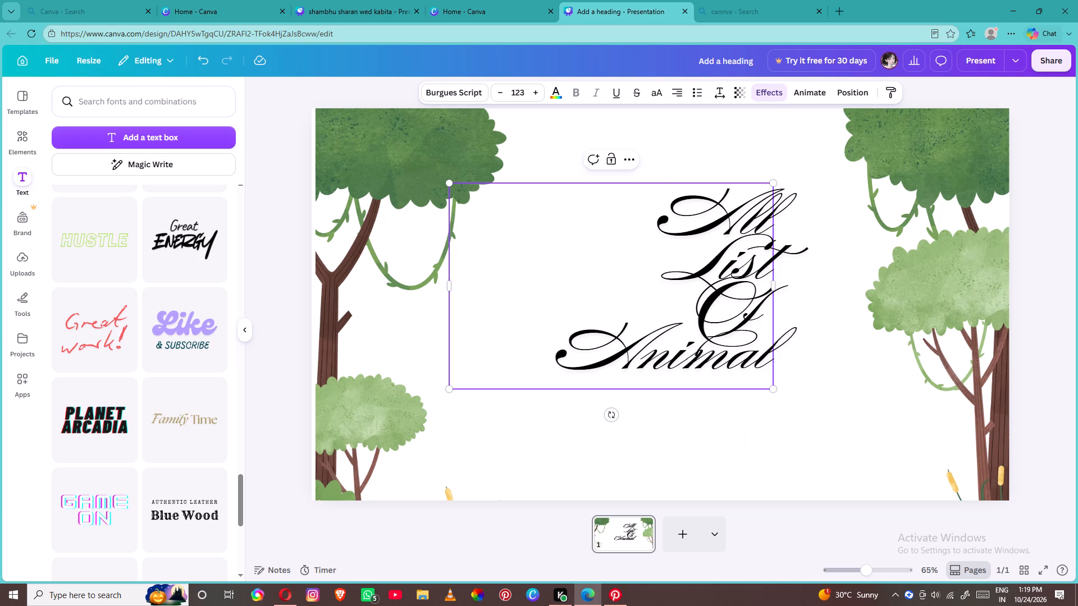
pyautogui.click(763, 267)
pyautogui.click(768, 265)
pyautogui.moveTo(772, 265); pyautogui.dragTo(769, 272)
# Enlarge the script title to font size 163.
pyautogui.moveTo(776, 385); pyautogui.dragTo(797, 394)
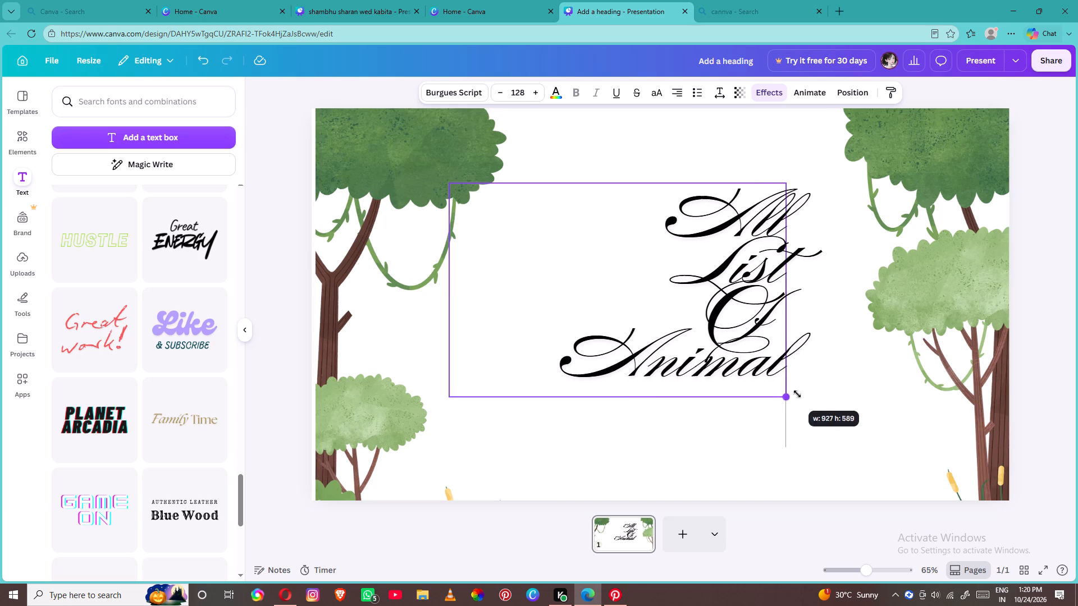
pyautogui.moveTo(797, 394); pyautogui.dragTo(890, 438)
# Insert a blank line between "Of" and "Animal" in the title.
pyautogui.click(868, 294)
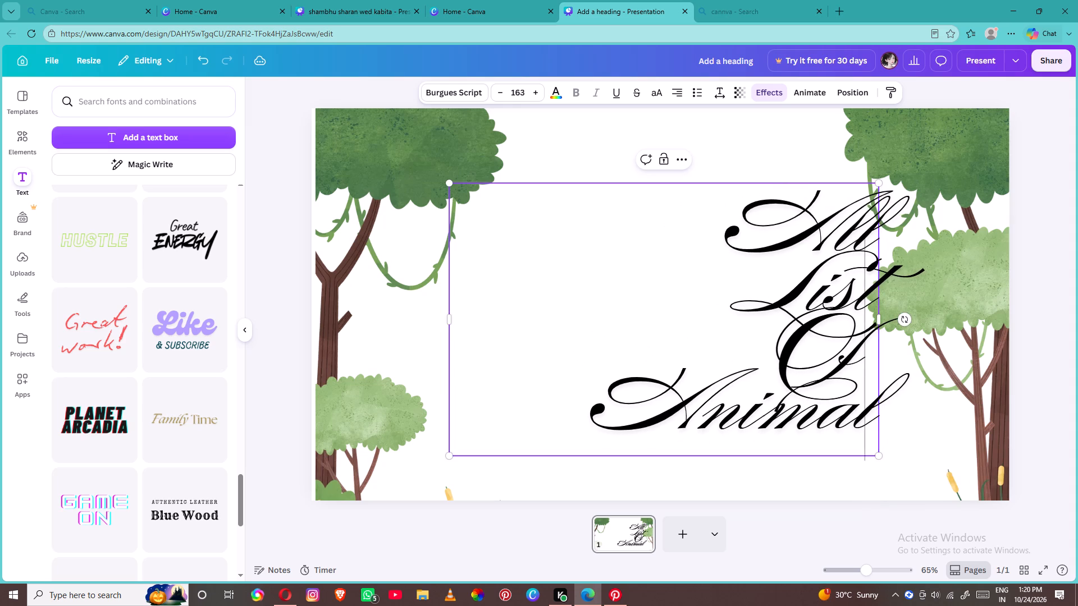
pyautogui.press('Return')
pyautogui.press('Return')
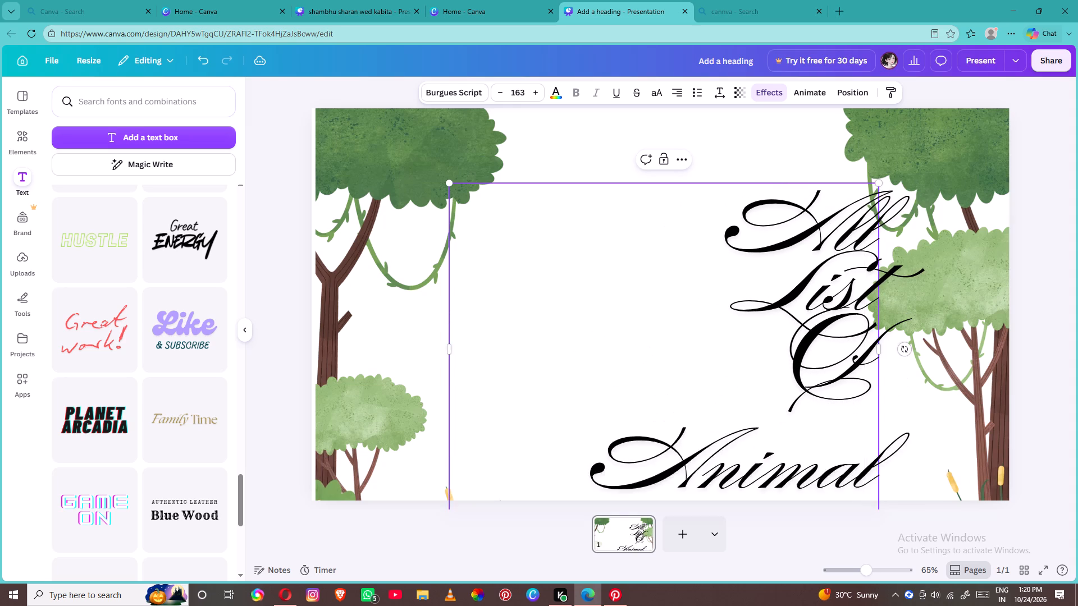
pyautogui.press('BackSpace')
# Delete the "O", the line break before it and the "t" so the title's second line reads "Lisf".
pyautogui.click(838, 257)
pyautogui.press('BackSpace')
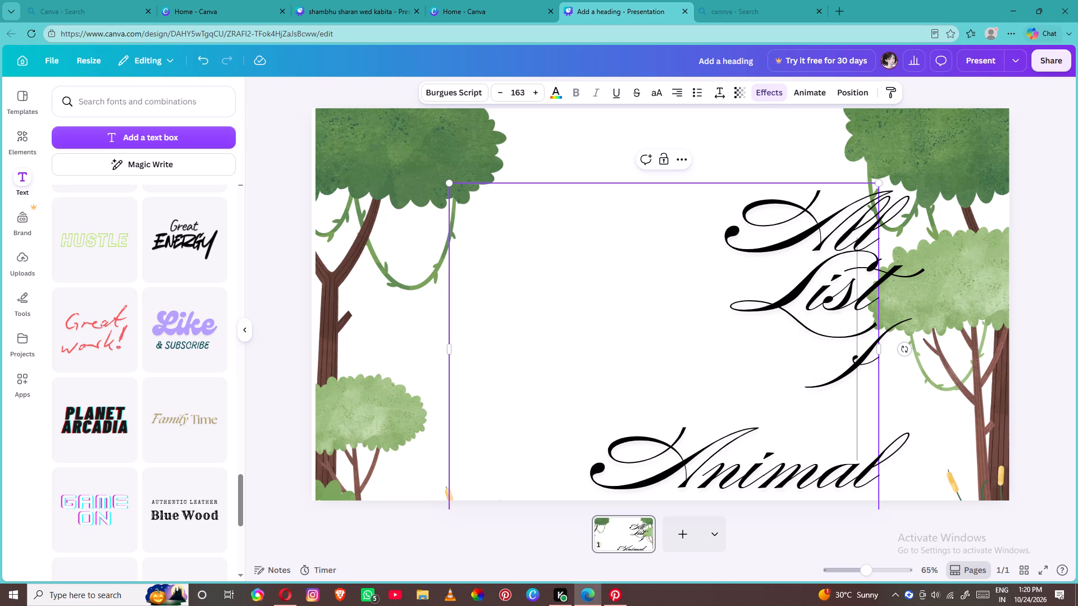
pyautogui.press('BackSpace')
pyautogui.press('BackSpace')
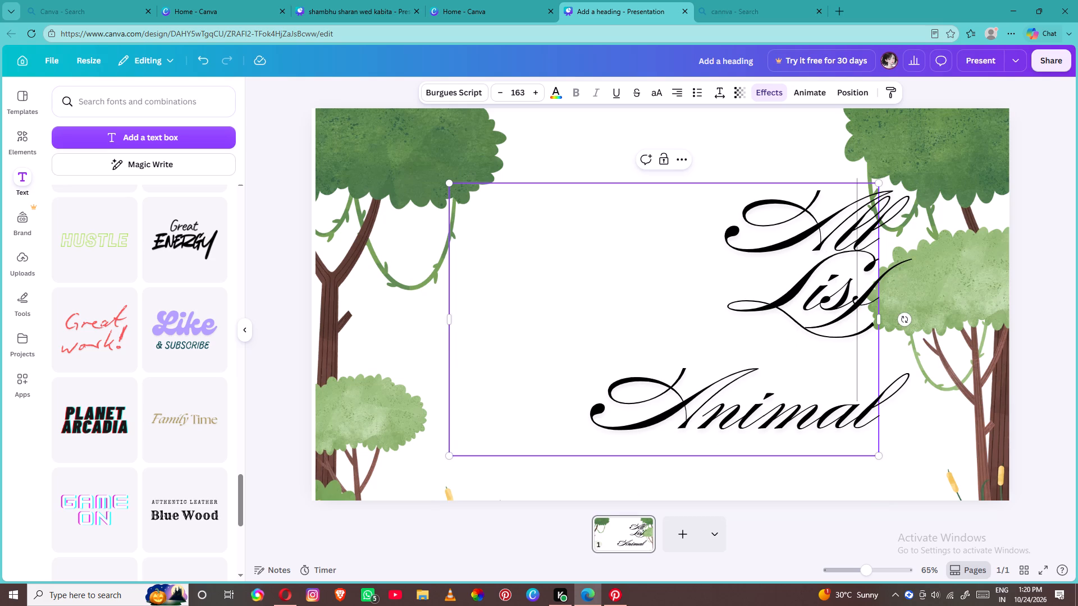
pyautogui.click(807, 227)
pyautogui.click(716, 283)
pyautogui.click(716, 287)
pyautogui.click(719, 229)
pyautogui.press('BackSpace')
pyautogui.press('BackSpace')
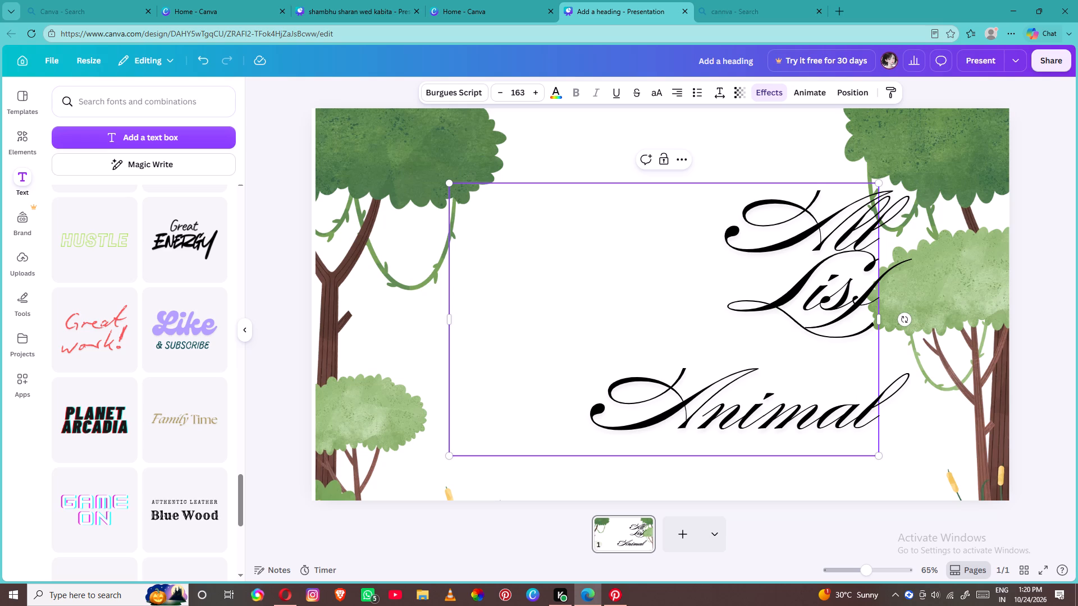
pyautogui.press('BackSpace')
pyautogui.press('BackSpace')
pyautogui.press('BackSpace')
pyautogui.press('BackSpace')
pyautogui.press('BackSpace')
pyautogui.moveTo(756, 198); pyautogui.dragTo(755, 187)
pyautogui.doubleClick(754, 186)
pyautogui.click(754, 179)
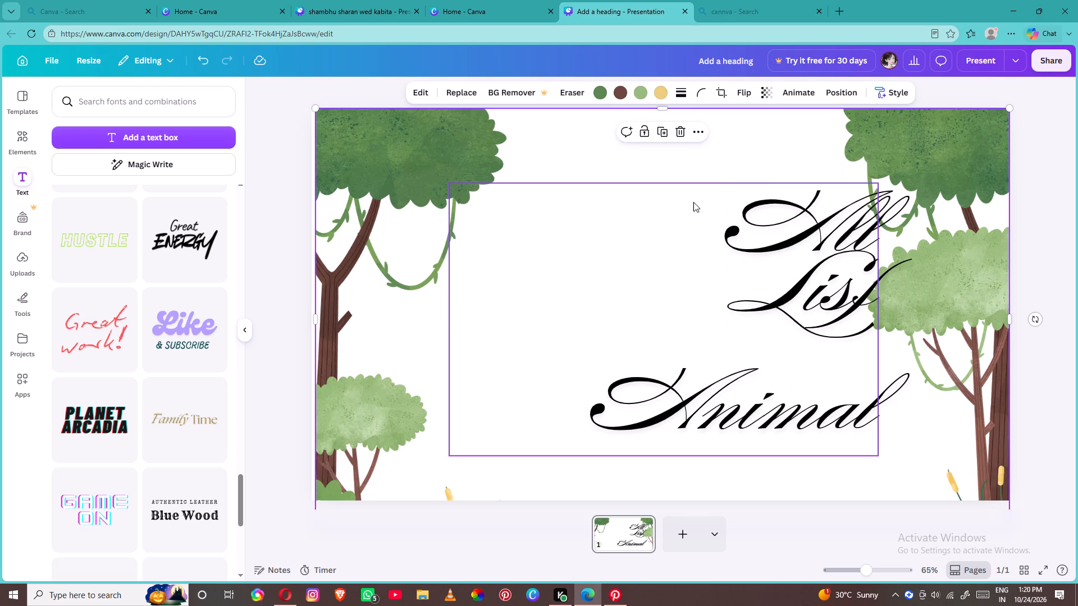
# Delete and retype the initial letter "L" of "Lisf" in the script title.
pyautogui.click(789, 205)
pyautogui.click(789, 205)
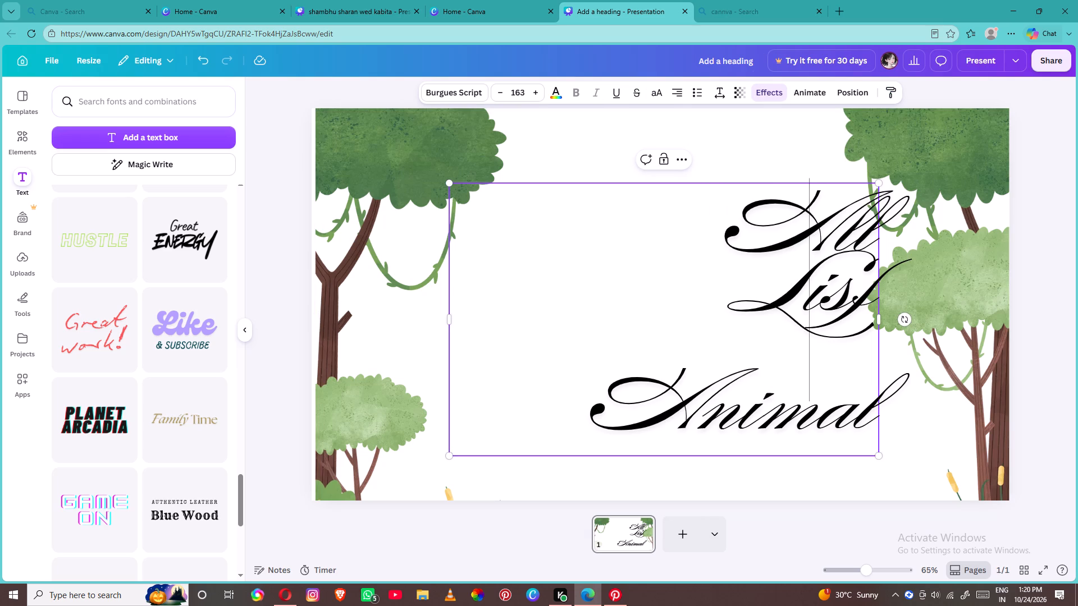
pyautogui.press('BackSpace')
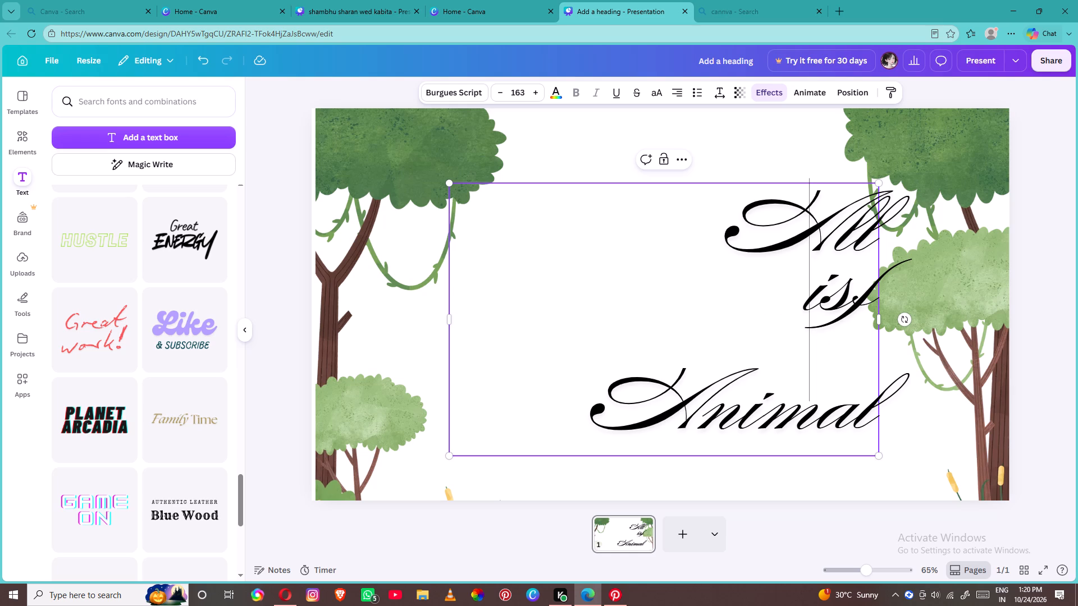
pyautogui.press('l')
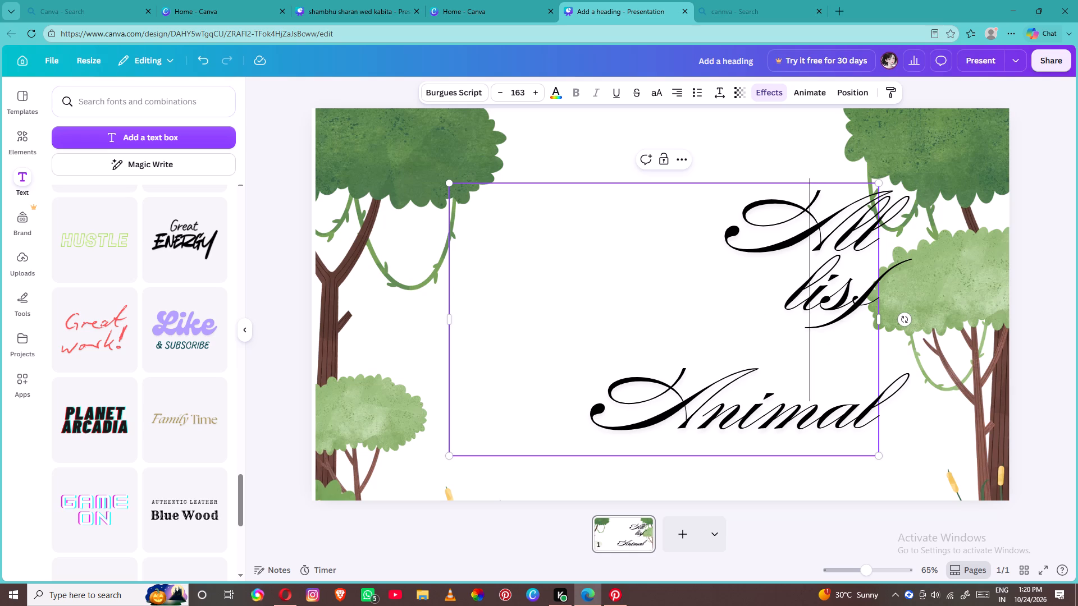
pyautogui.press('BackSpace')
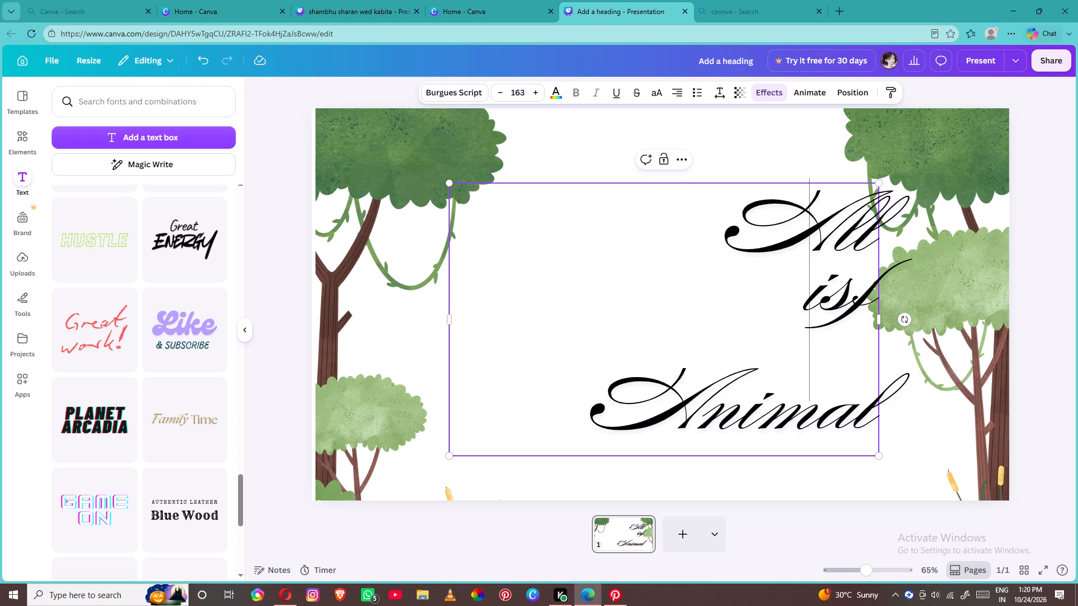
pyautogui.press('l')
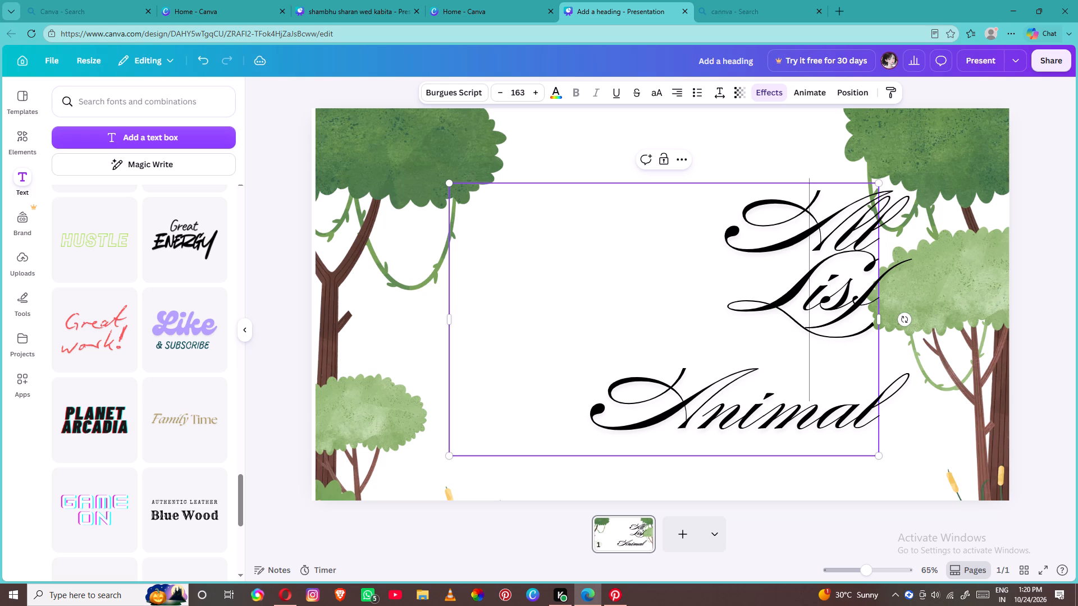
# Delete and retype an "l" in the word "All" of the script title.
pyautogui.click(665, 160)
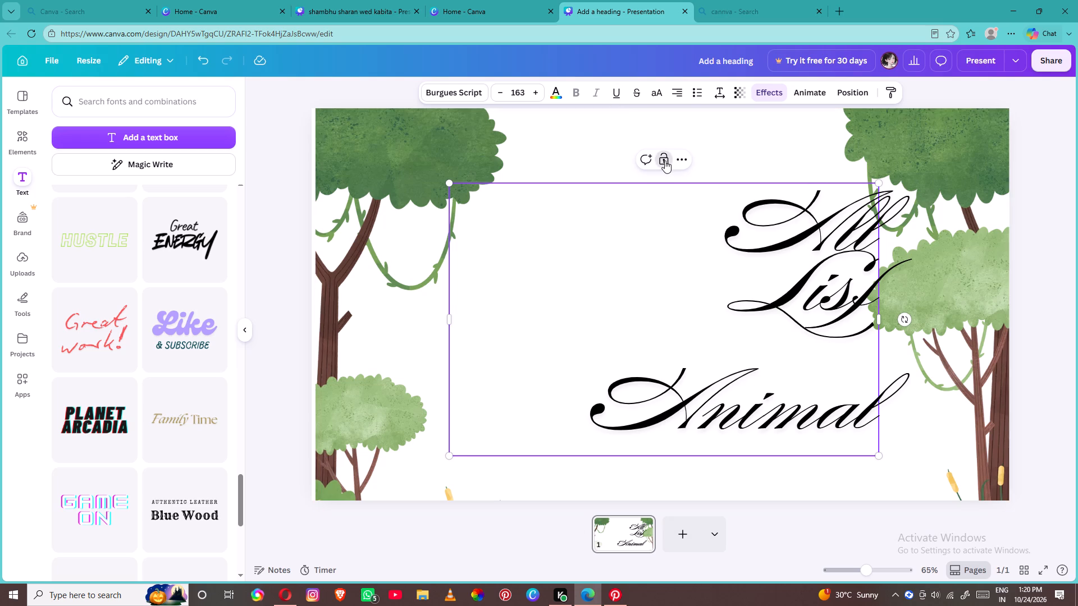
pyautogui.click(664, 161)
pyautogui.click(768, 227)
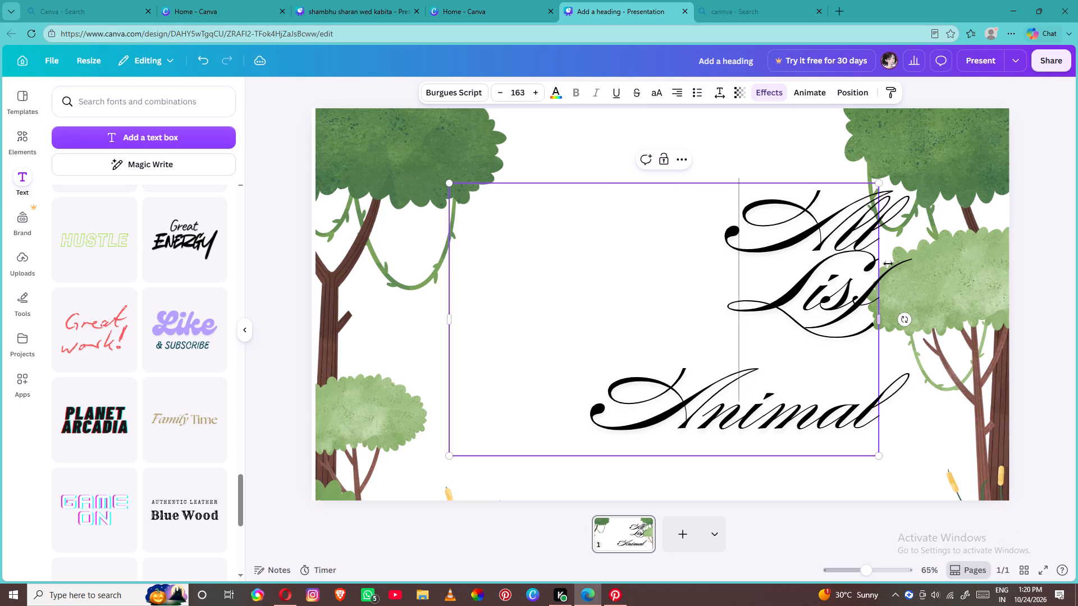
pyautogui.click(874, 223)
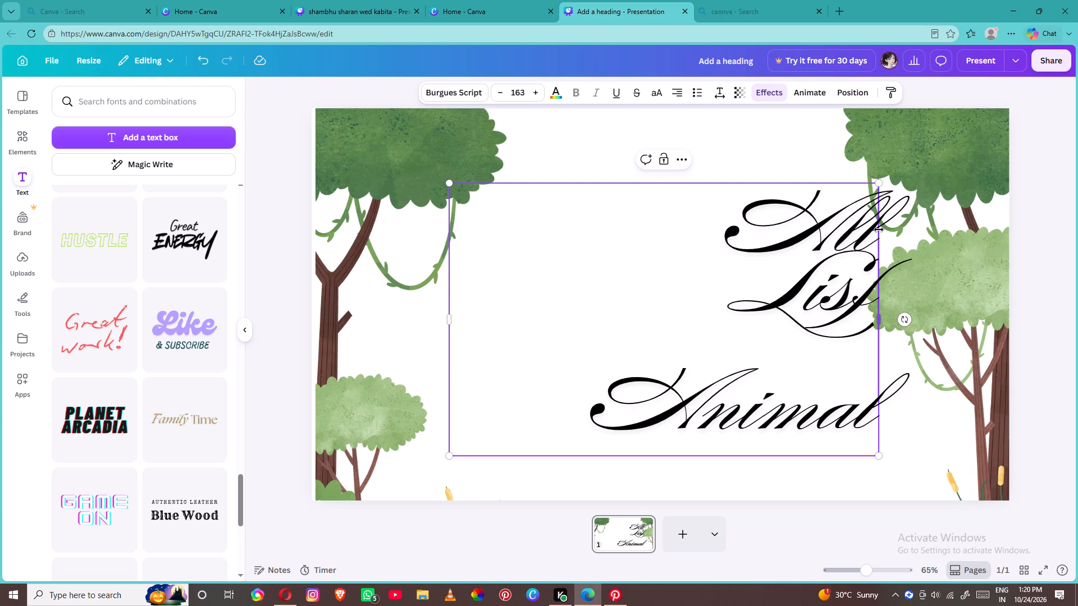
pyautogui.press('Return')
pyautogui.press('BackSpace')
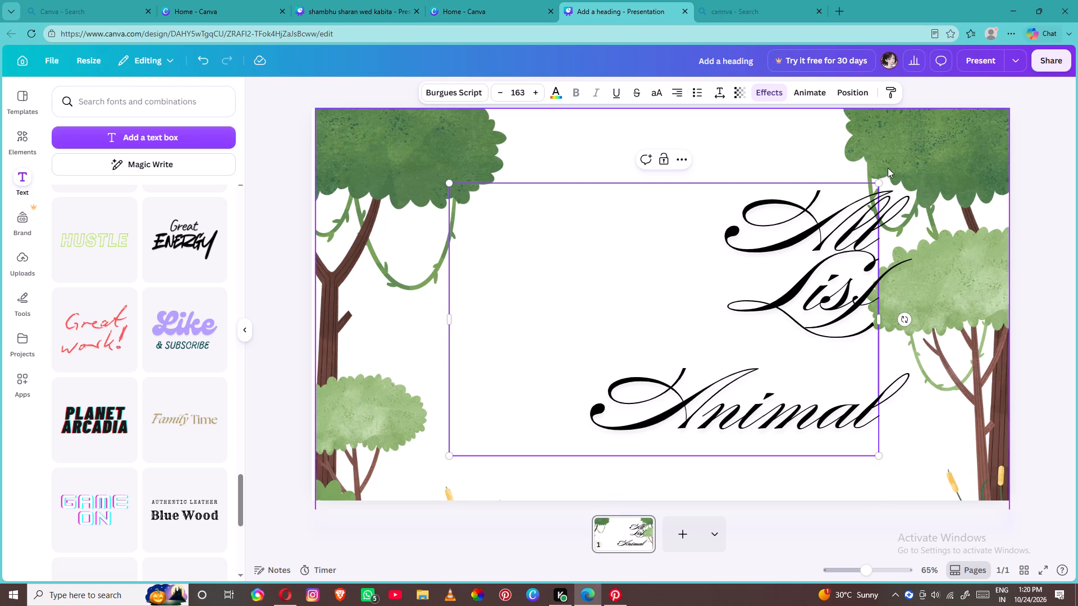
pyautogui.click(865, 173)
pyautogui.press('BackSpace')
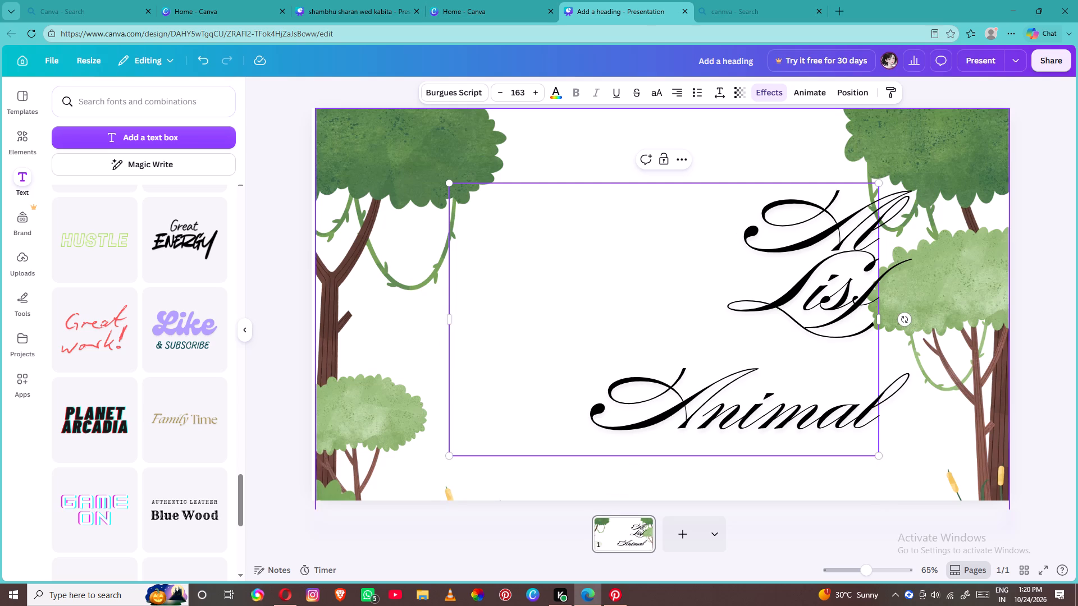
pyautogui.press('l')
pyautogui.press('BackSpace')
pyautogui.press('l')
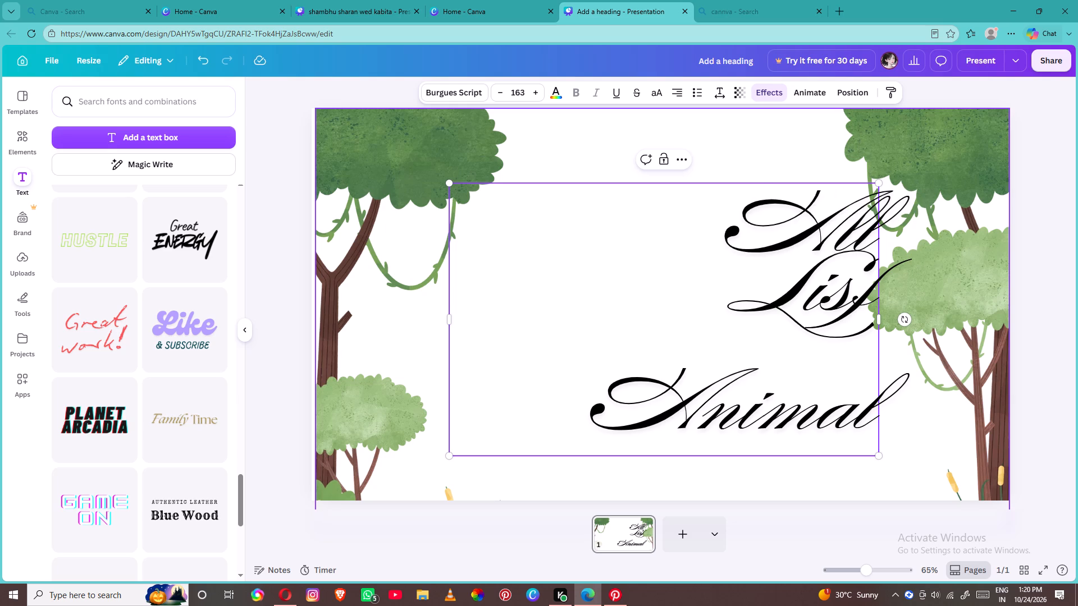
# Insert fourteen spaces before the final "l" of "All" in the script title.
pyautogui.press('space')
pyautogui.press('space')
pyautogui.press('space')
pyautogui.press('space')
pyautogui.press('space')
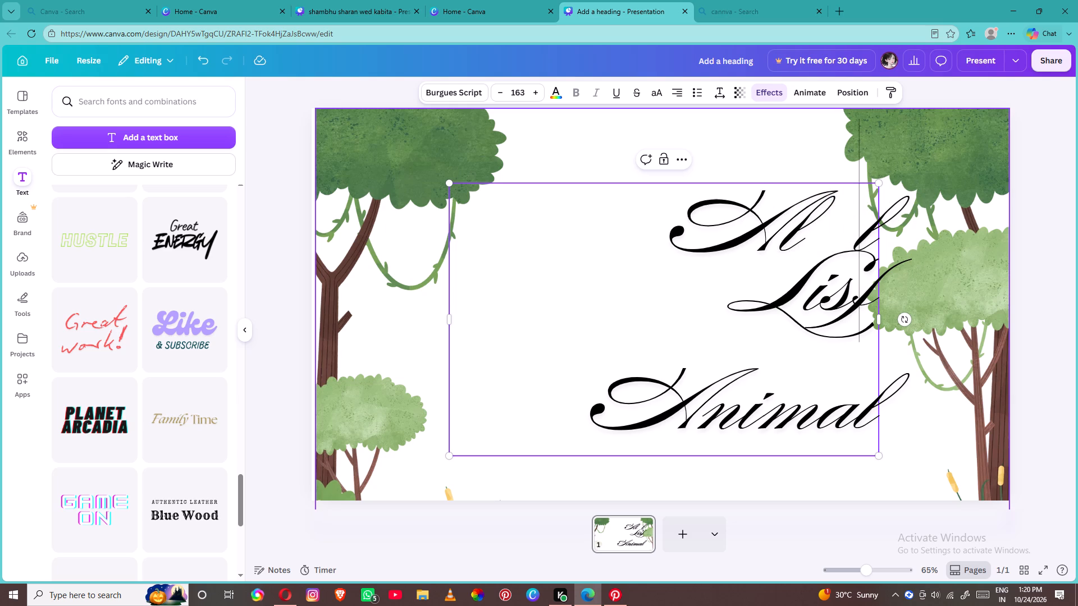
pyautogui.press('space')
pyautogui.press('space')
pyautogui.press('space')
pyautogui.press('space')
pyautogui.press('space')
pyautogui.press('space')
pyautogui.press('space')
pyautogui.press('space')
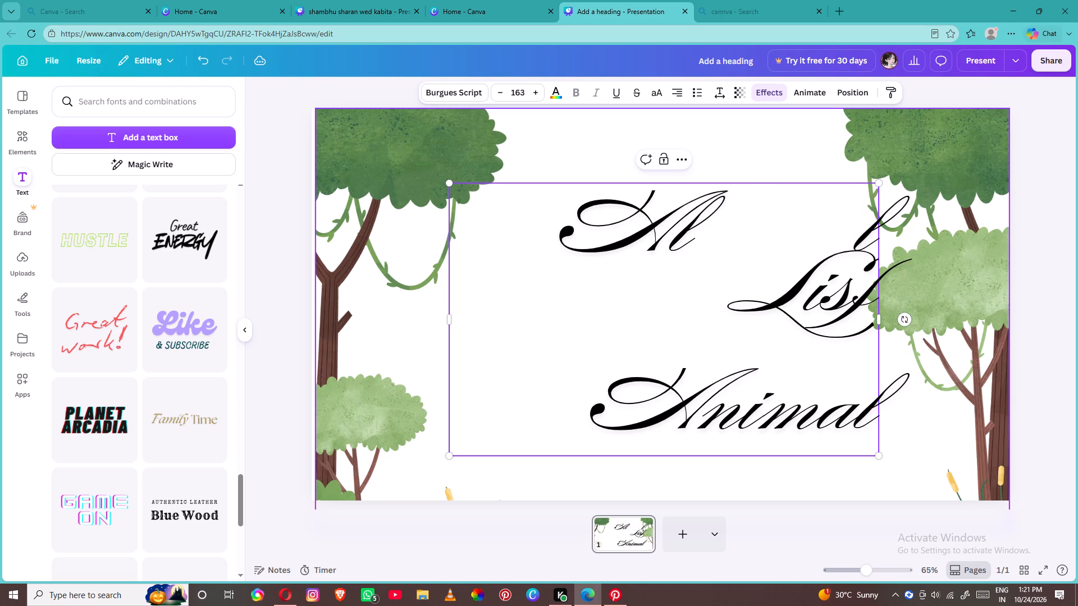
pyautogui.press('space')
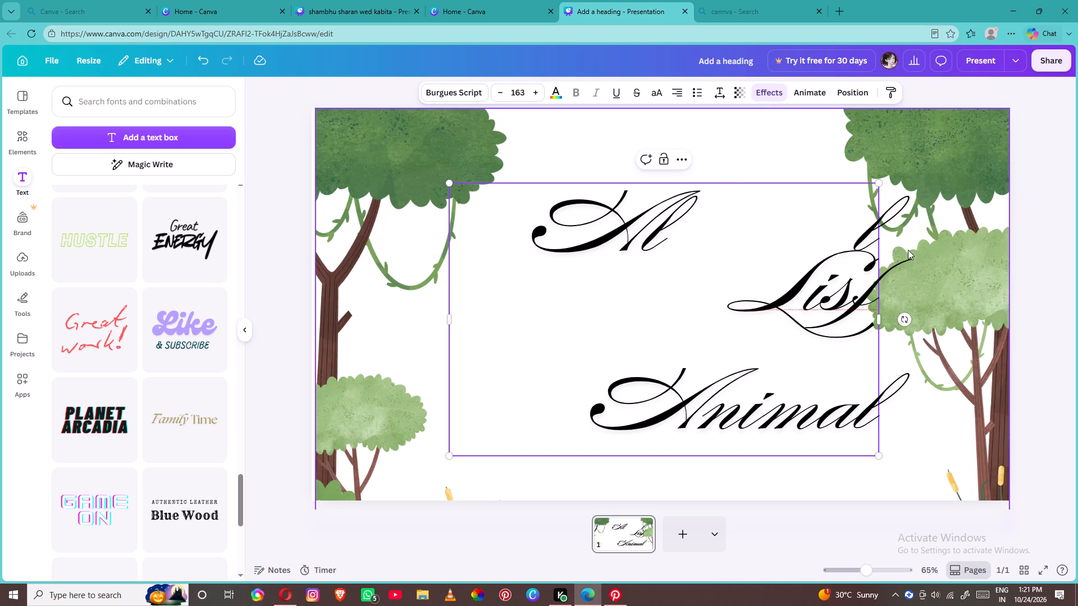
# Shift the tree frame background down and toward the right side of the slide.
pyautogui.click(895, 212)
pyautogui.click(888, 212)
pyautogui.click(885, 215)
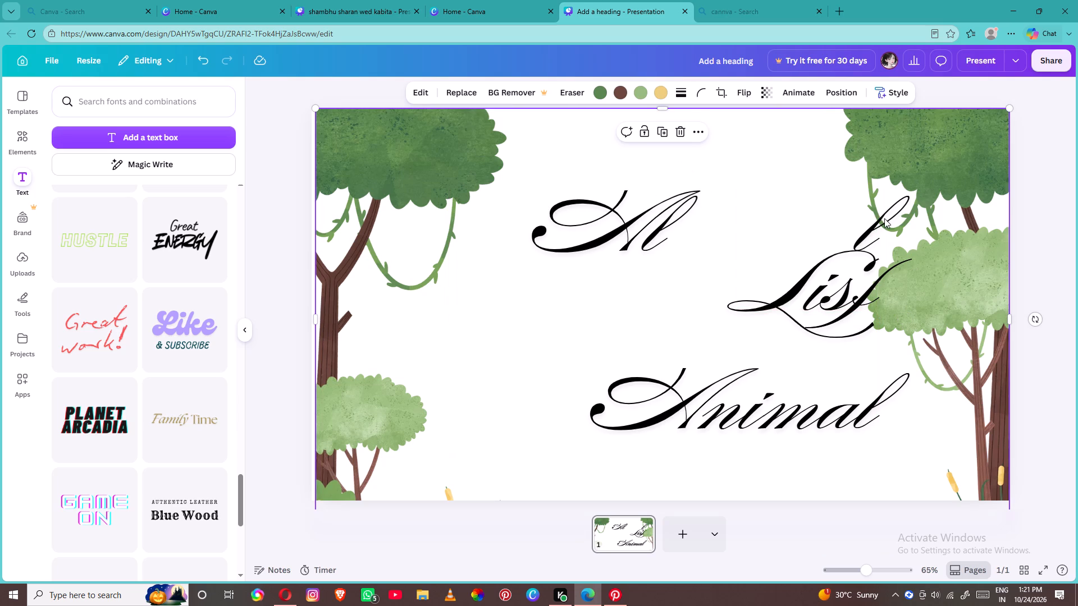
pyautogui.moveTo(883, 220); pyautogui.dragTo(954, 242)
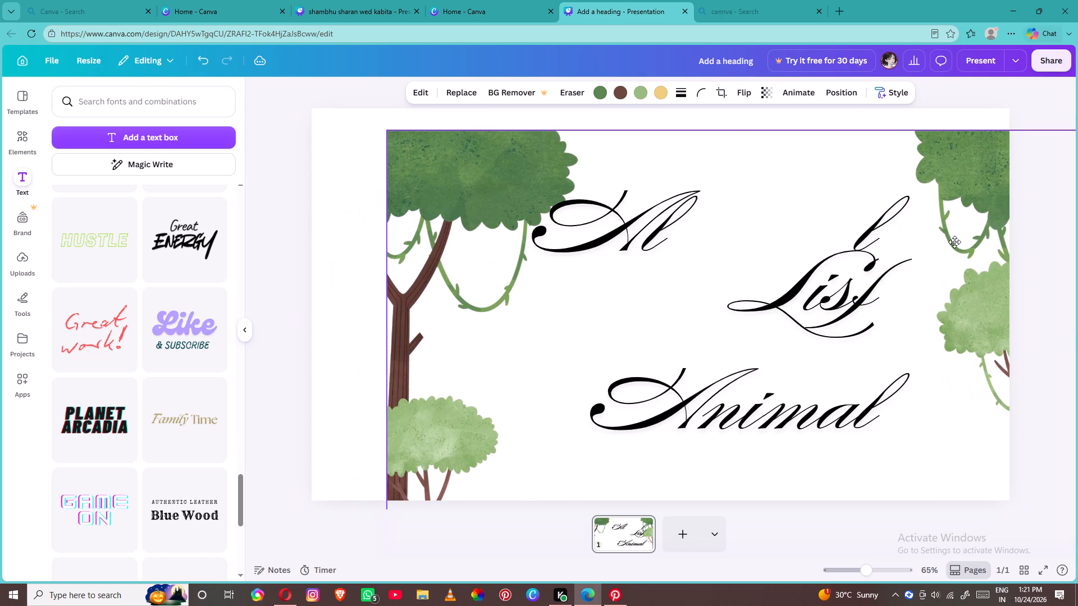
pyautogui.moveTo(954, 242); pyautogui.dragTo(951, 241)
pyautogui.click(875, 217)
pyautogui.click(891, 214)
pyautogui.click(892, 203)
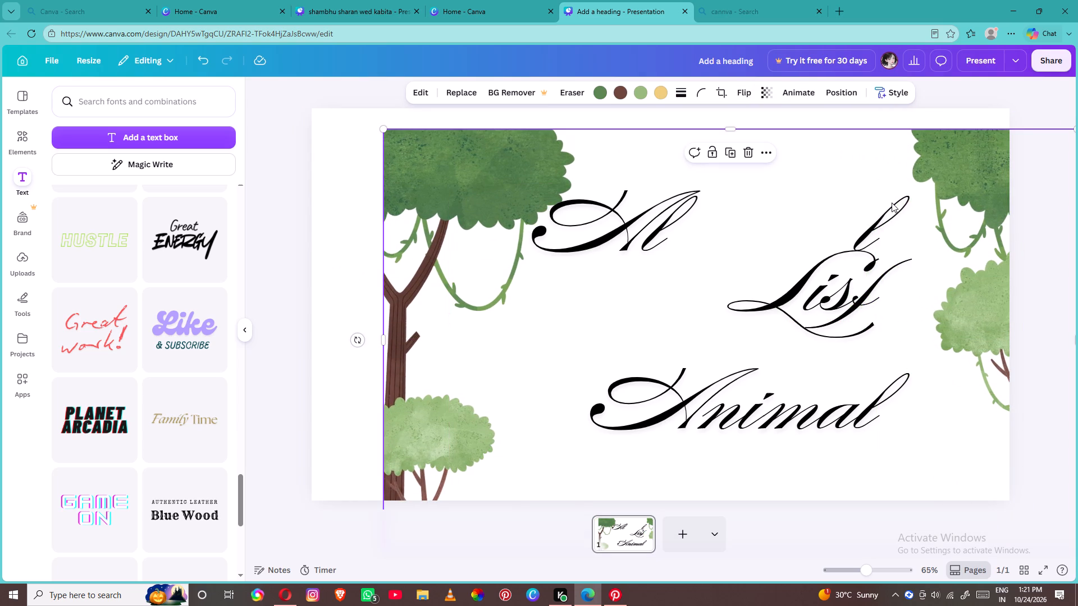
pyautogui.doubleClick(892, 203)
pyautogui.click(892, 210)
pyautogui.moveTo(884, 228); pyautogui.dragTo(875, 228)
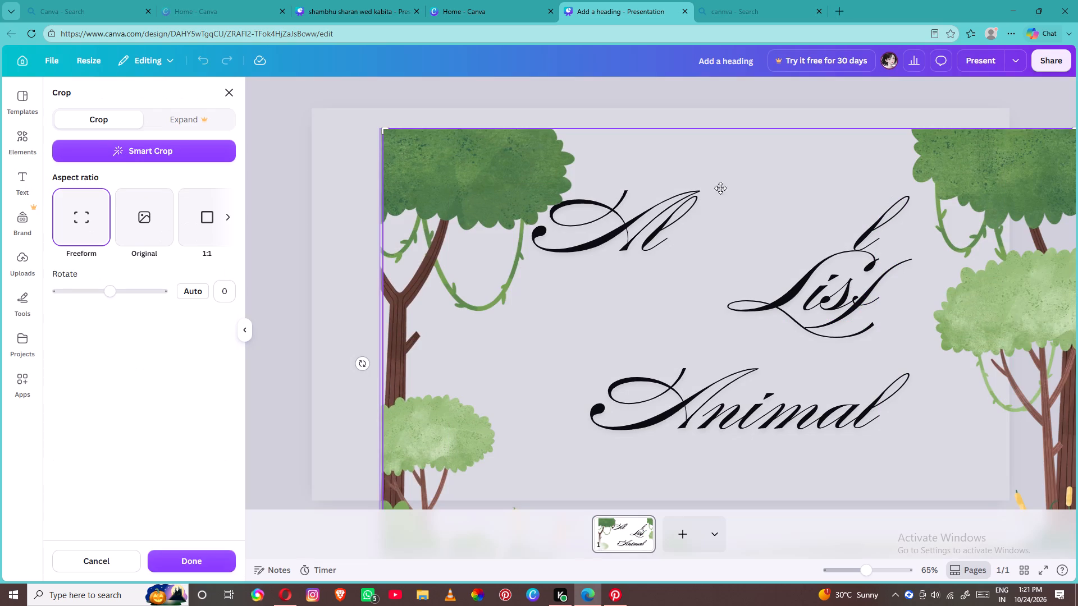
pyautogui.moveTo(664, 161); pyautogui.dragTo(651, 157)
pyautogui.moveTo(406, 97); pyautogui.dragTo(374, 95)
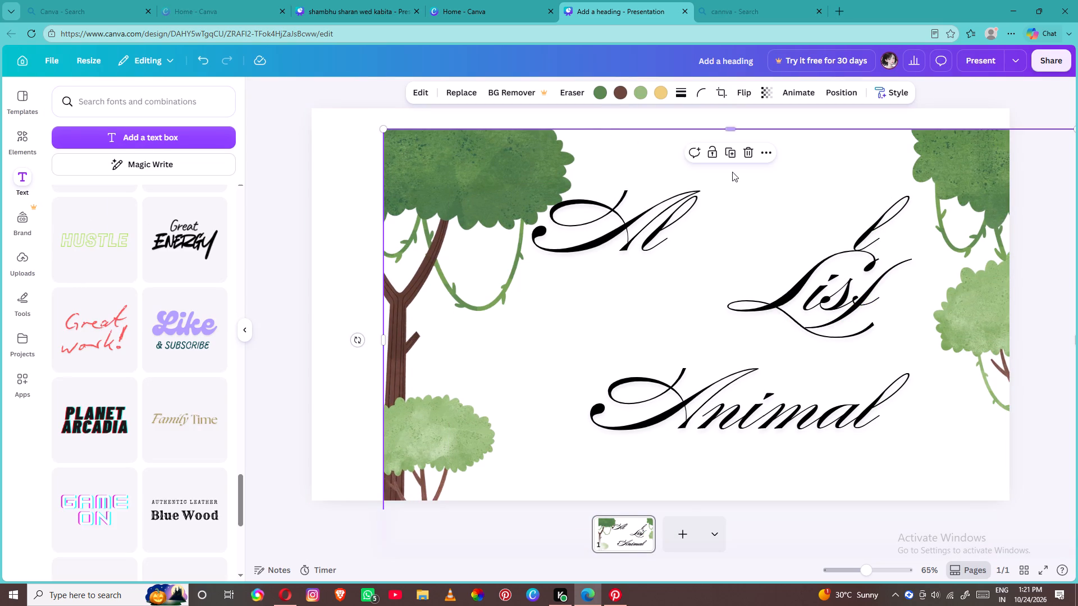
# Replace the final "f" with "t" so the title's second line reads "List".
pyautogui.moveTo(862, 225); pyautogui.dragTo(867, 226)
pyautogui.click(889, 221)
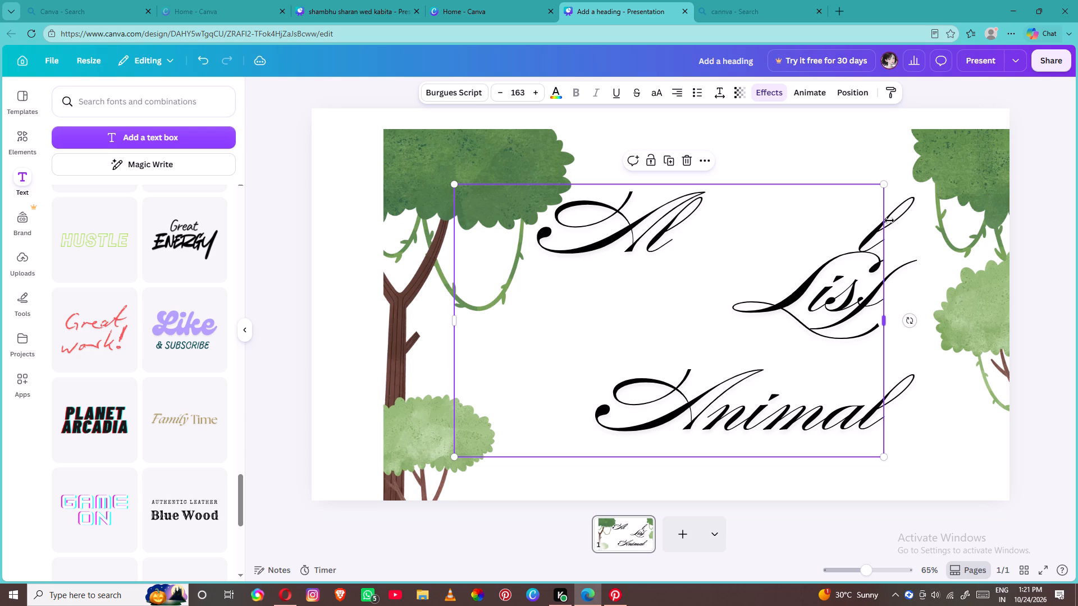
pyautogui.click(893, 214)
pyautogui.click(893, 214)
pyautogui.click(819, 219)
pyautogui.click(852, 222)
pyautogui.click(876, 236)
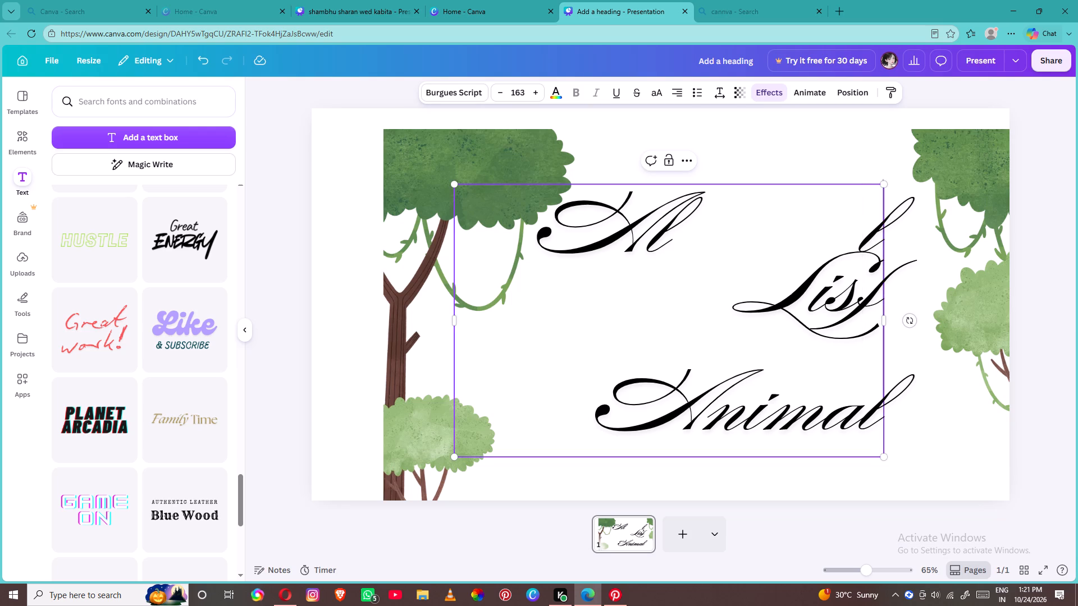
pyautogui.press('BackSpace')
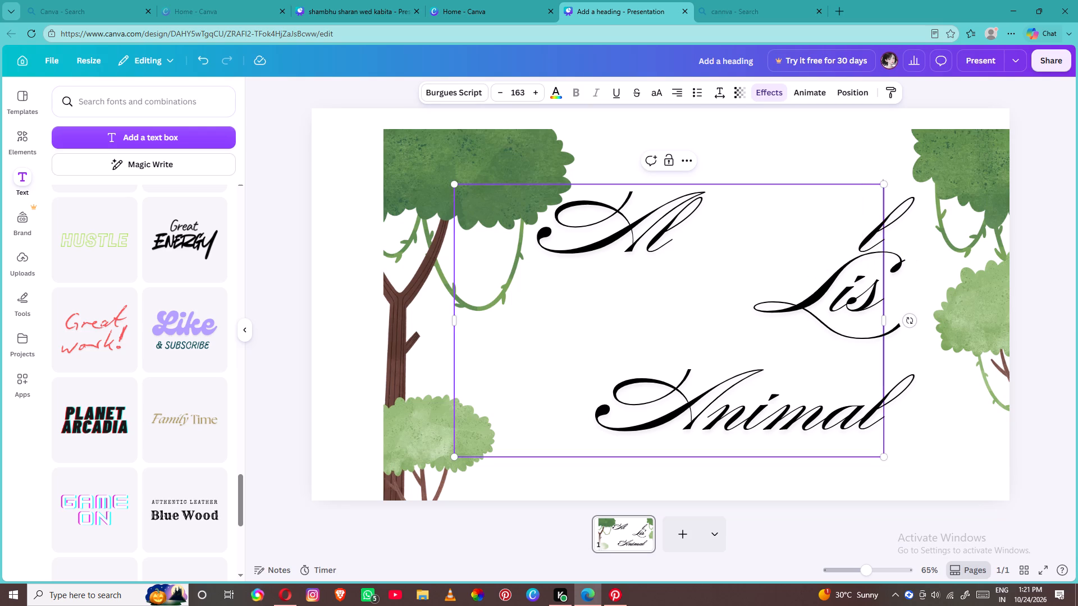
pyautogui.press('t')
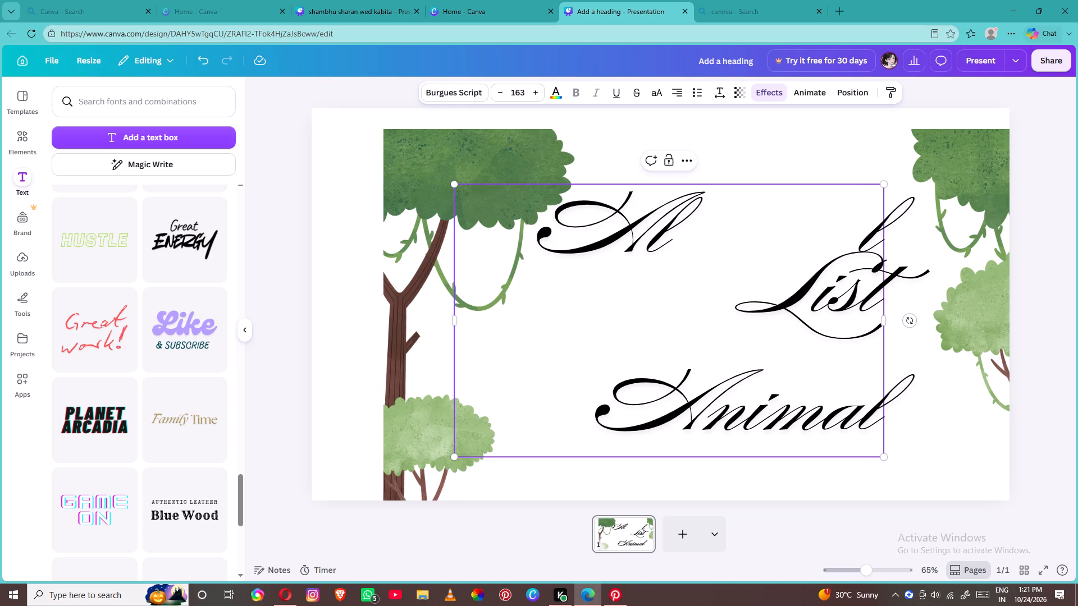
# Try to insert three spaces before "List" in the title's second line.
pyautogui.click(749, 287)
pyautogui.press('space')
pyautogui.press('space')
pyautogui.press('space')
# Delete the whole script title from the slide.
pyautogui.moveTo(778, 247); pyautogui.dragTo(771, 238)
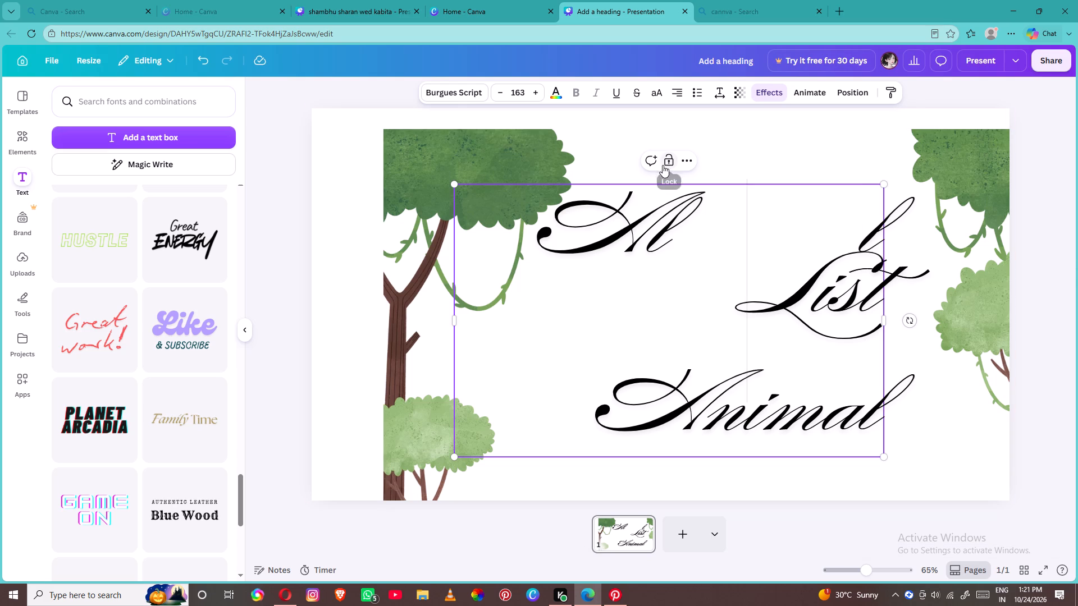
pyautogui.click(664, 164)
pyautogui.click(682, 160)
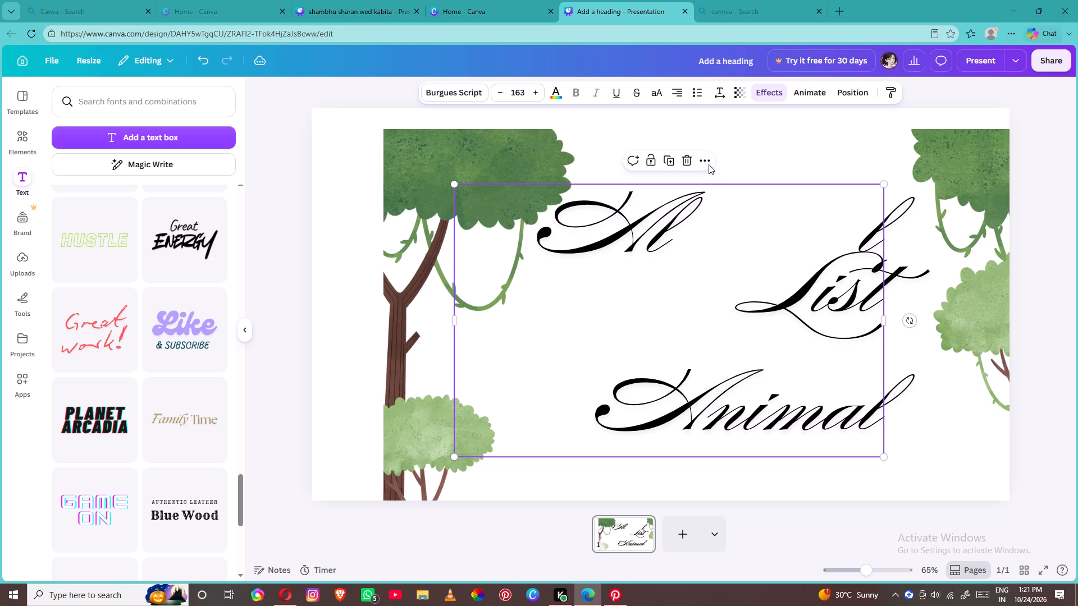
pyautogui.click(689, 164)
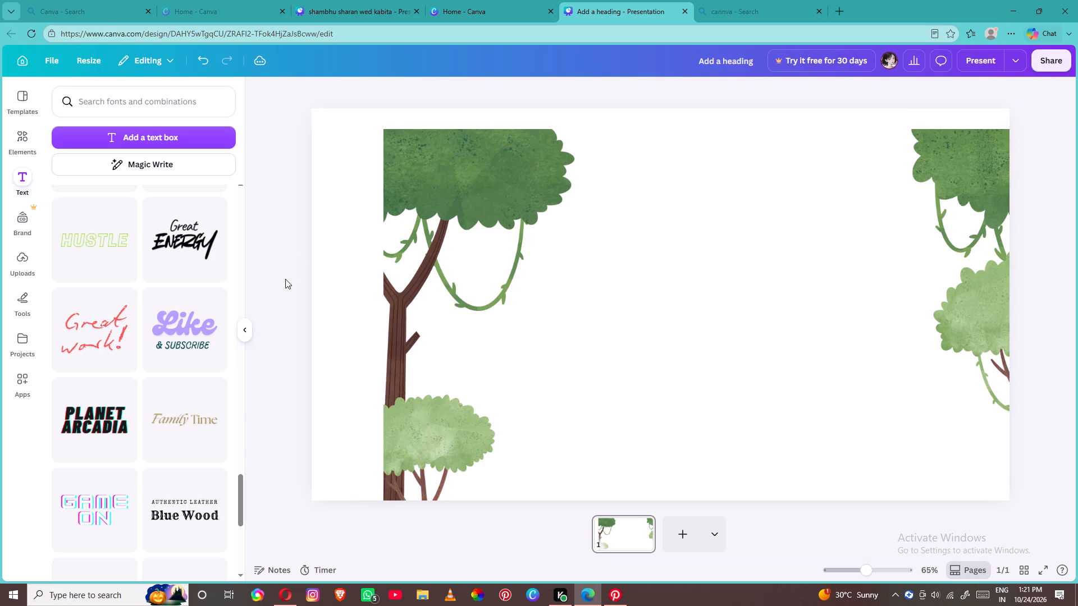
# Add the three-line "AES THE TIC" text design to the slide.
pyautogui.scroll(-3, 140, 306)
pyautogui.scroll(-1, 108, 353)
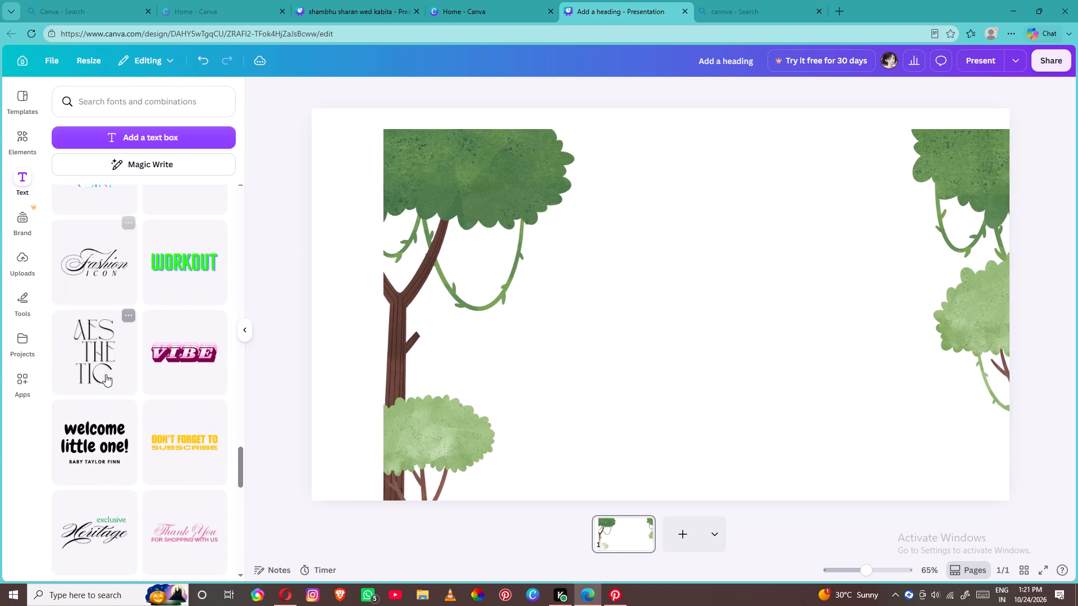
pyautogui.click(104, 371)
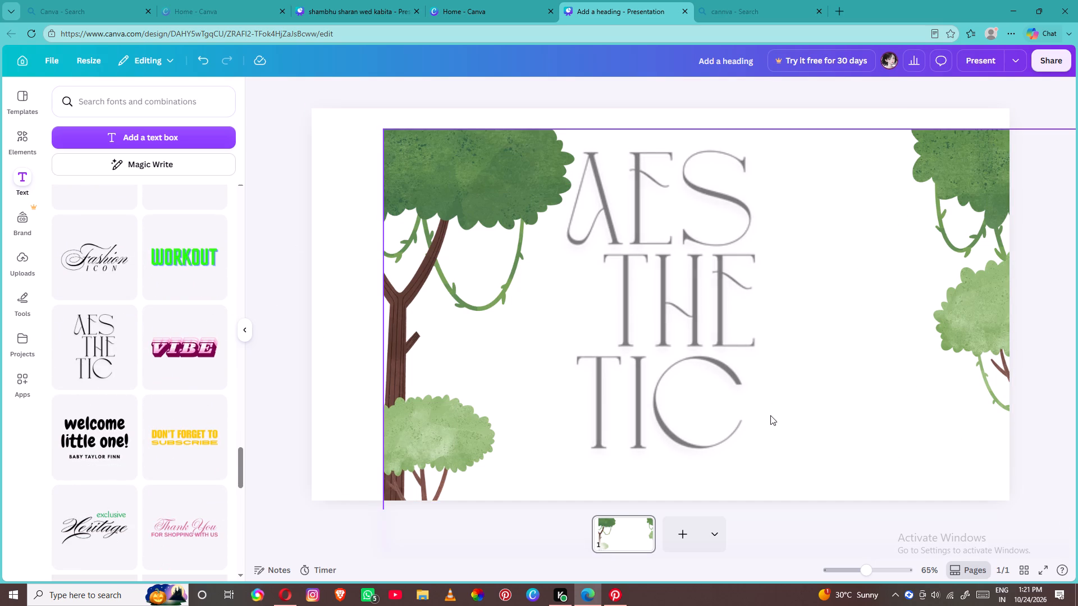
# Reposition the tree frame background so it sits over the slide with trees along both side edges.
pyautogui.moveTo(768, 384); pyautogui.dragTo(742, 362)
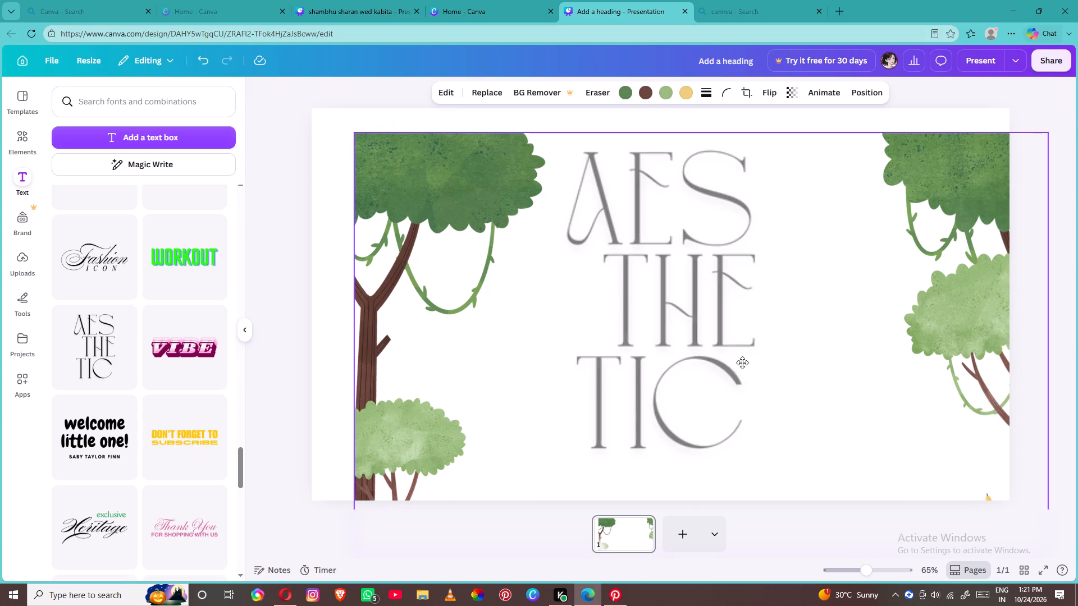
pyautogui.moveTo(742, 362); pyautogui.dragTo(724, 350)
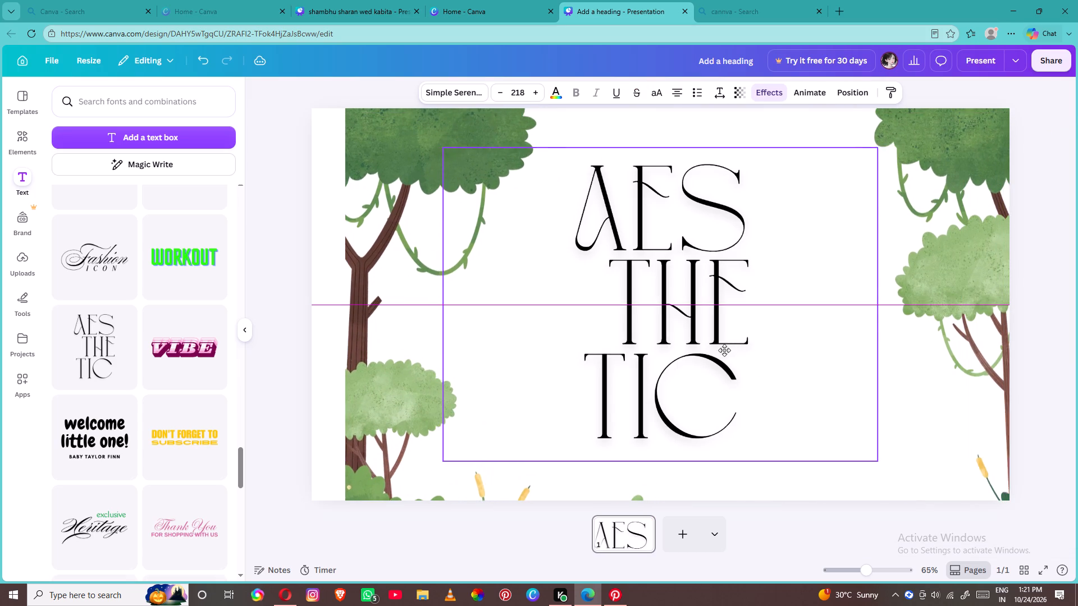
pyautogui.moveTo(724, 350); pyautogui.dragTo(691, 360)
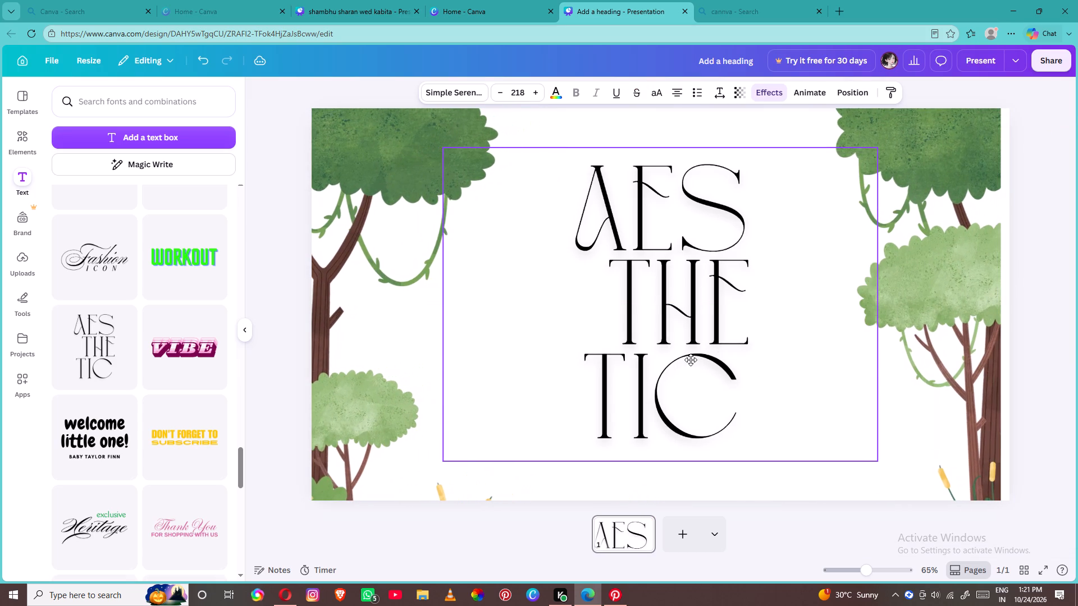
pyautogui.moveTo(691, 360); pyautogui.dragTo(697, 359)
# Replace the "AES THE TIC" text with the three-line title "ALL / LIST OF / ANIMAL".
pyautogui.click(678, 380)
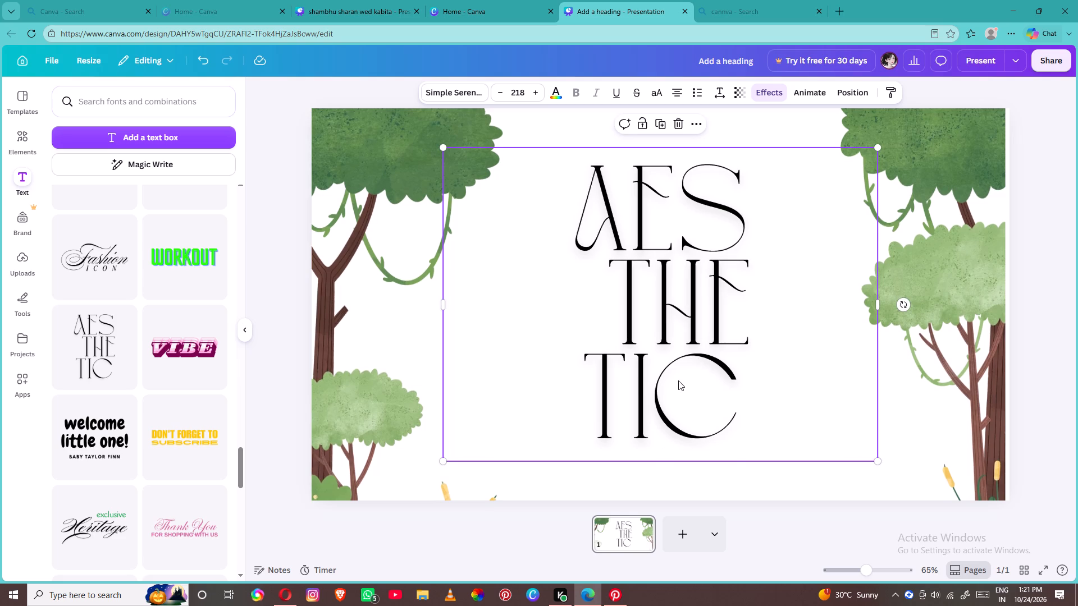
pyautogui.click(665, 388)
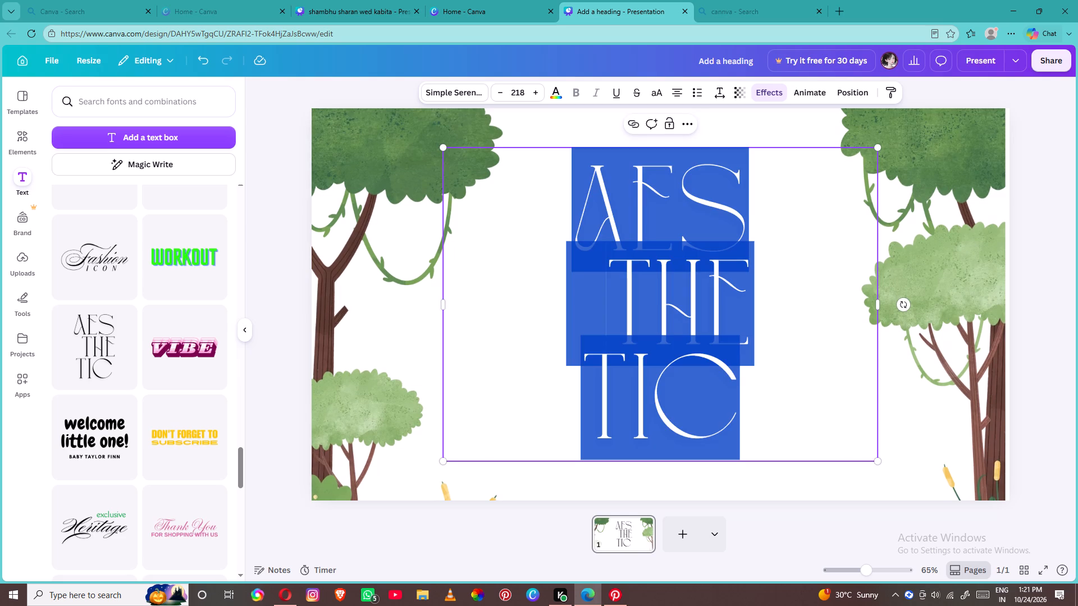
pyautogui.press('BackSpace')
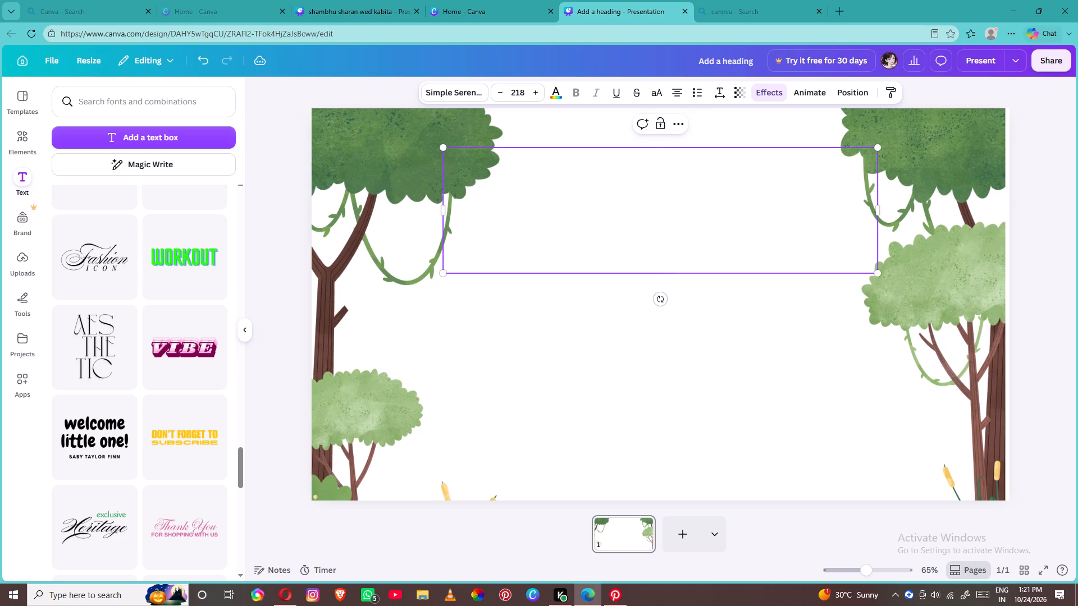
pyautogui.press('a')
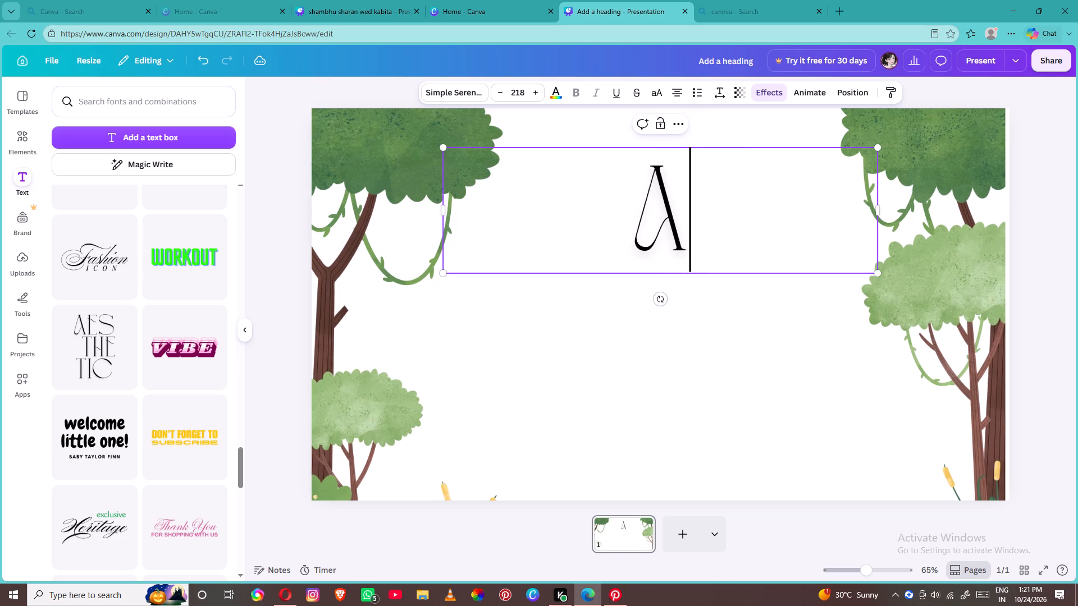
pyautogui.write('LL')
pyautogui.press('Return')
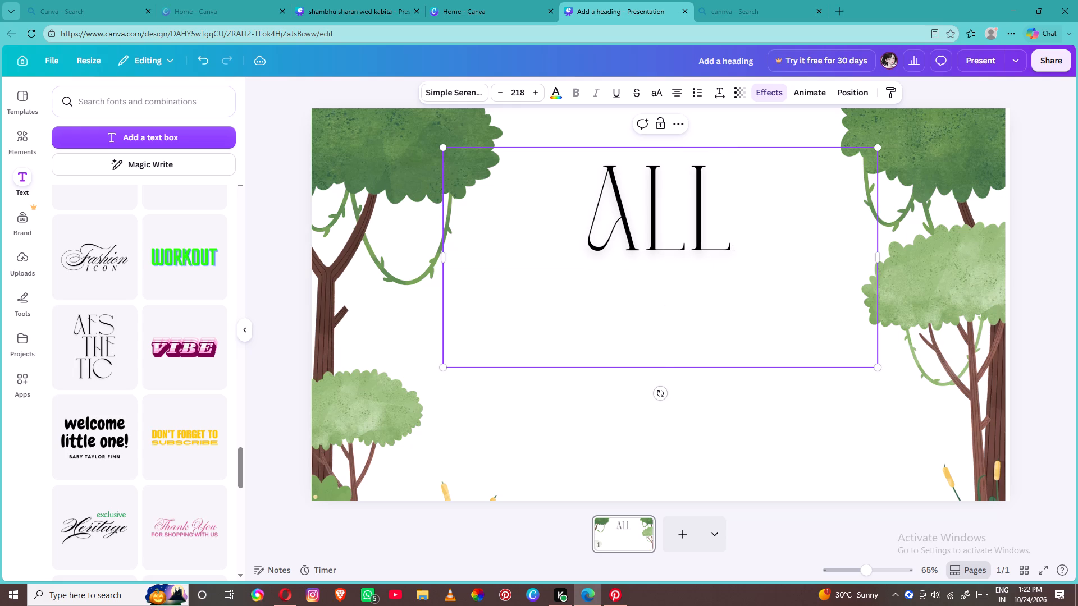
pyautogui.write('LIST')
pyautogui.press('space')
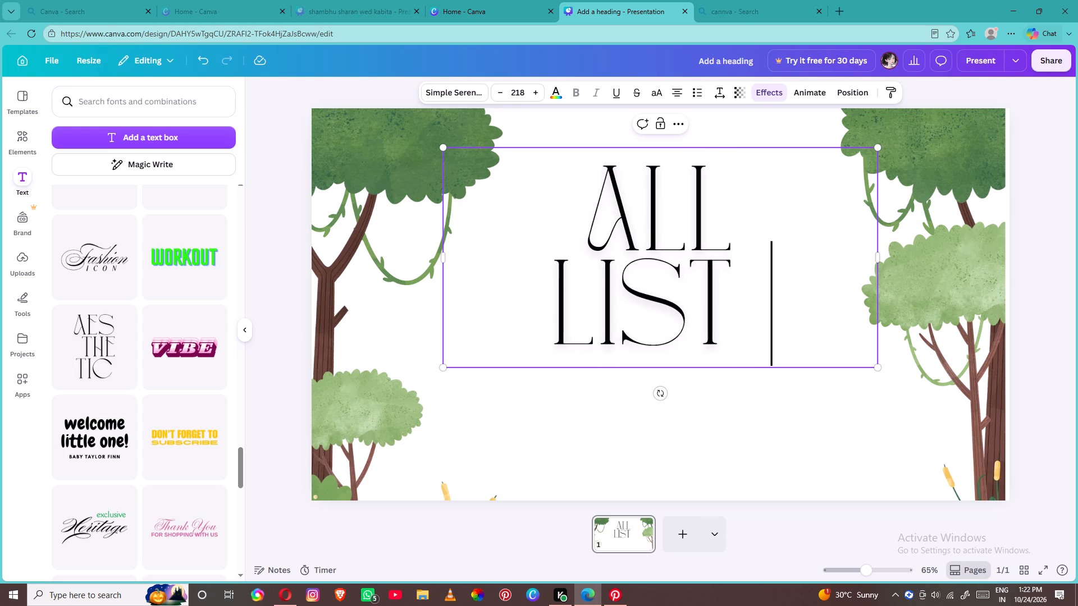
pyautogui.write('O')
pyautogui.press('f')
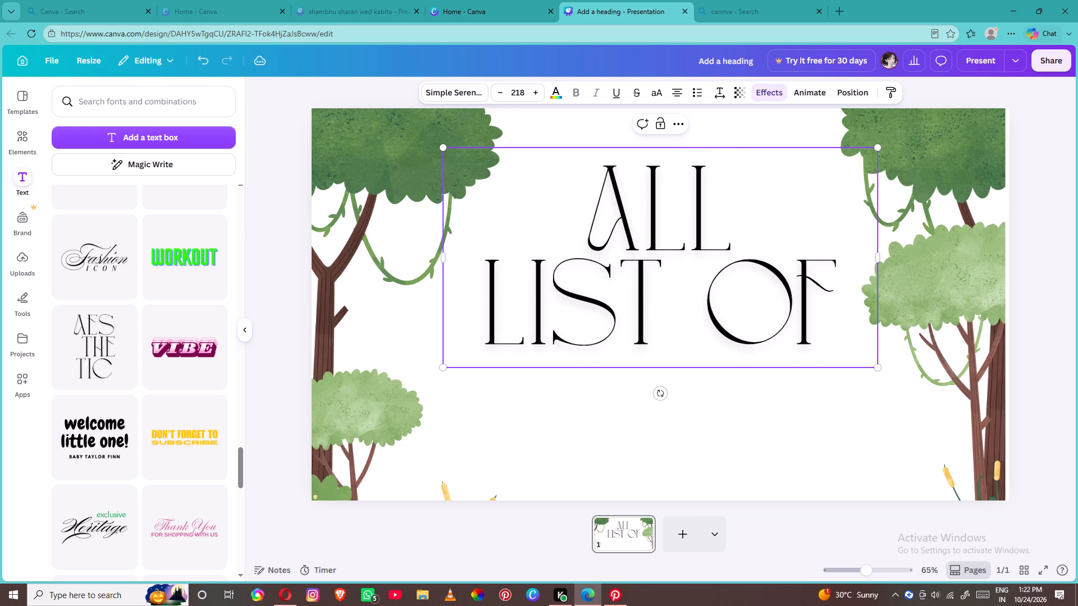
pyautogui.press('Return')
pyautogui.write('AN')
pyautogui.press('i')
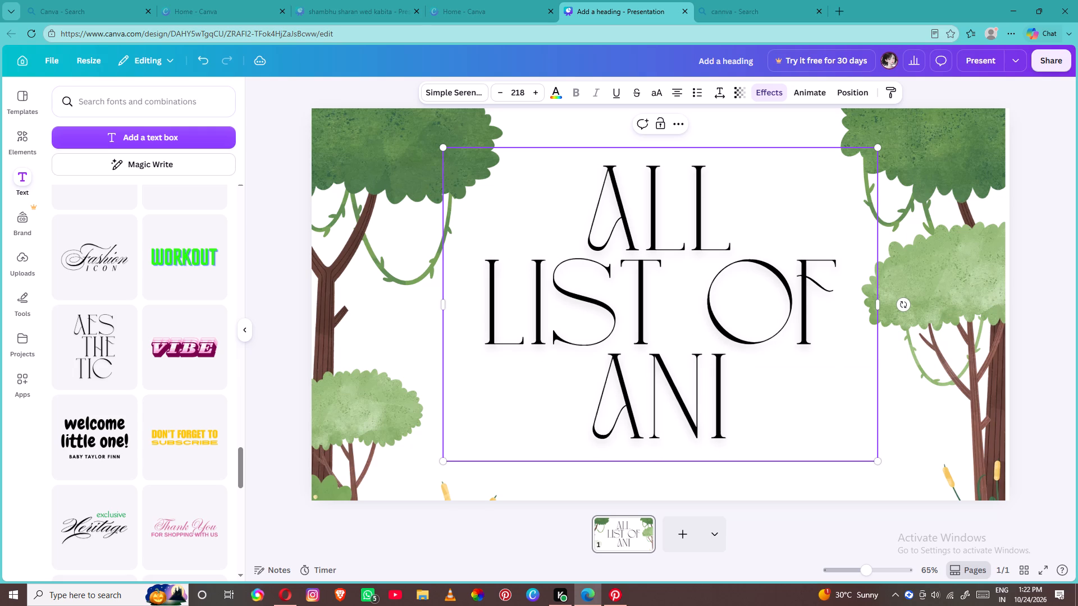
pyautogui.write('MAL')
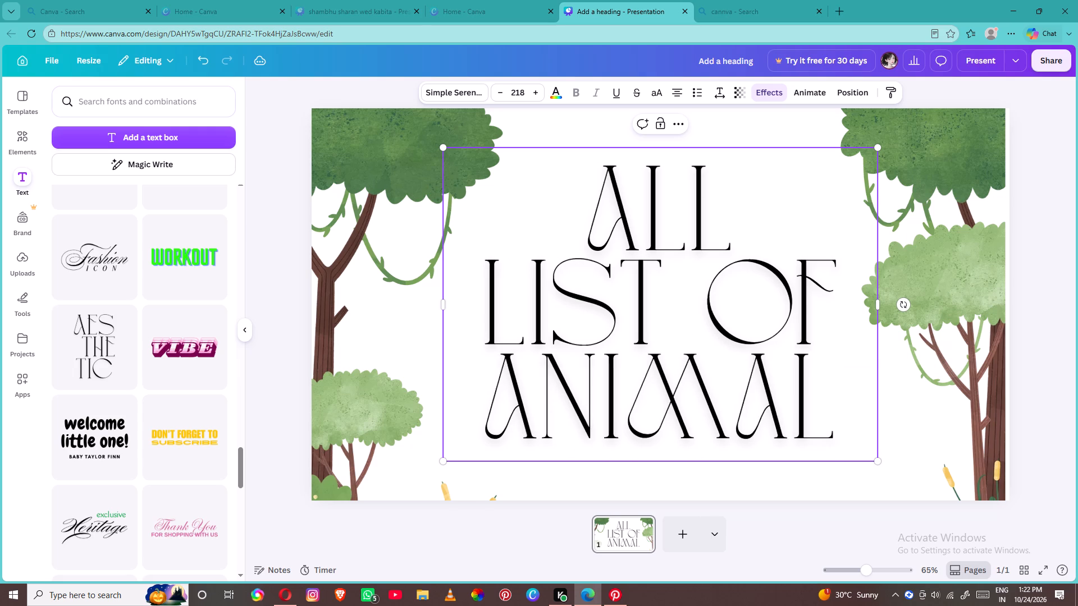
# Recolour the title with the light-to-dark green default gradient and apply the colour change to all matching elements.
pyautogui.click(555, 88)
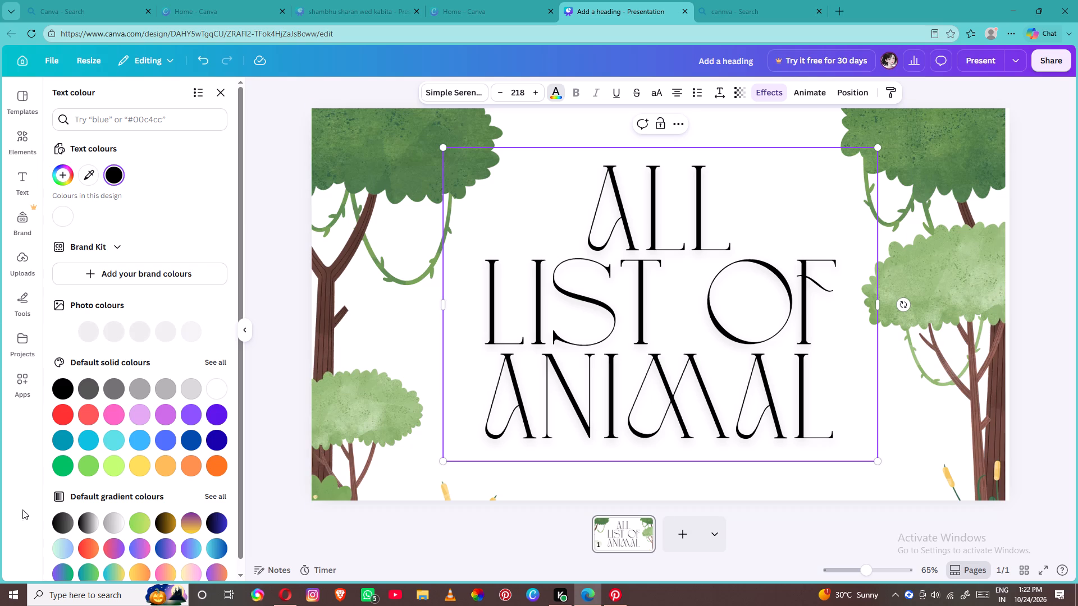
pyautogui.scroll(-2, 131, 464)
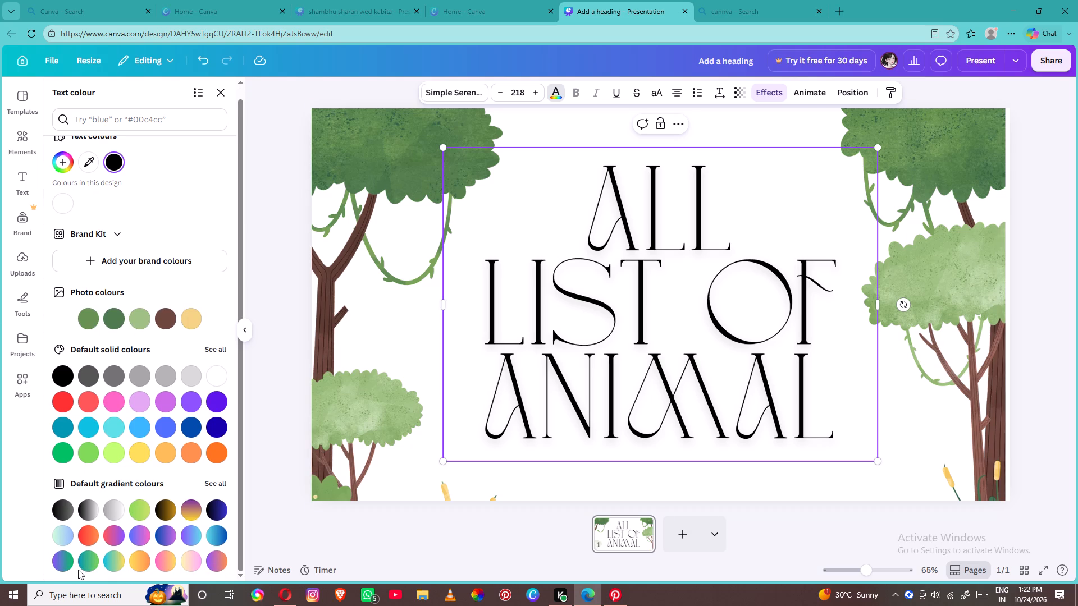
pyautogui.click(226, 484)
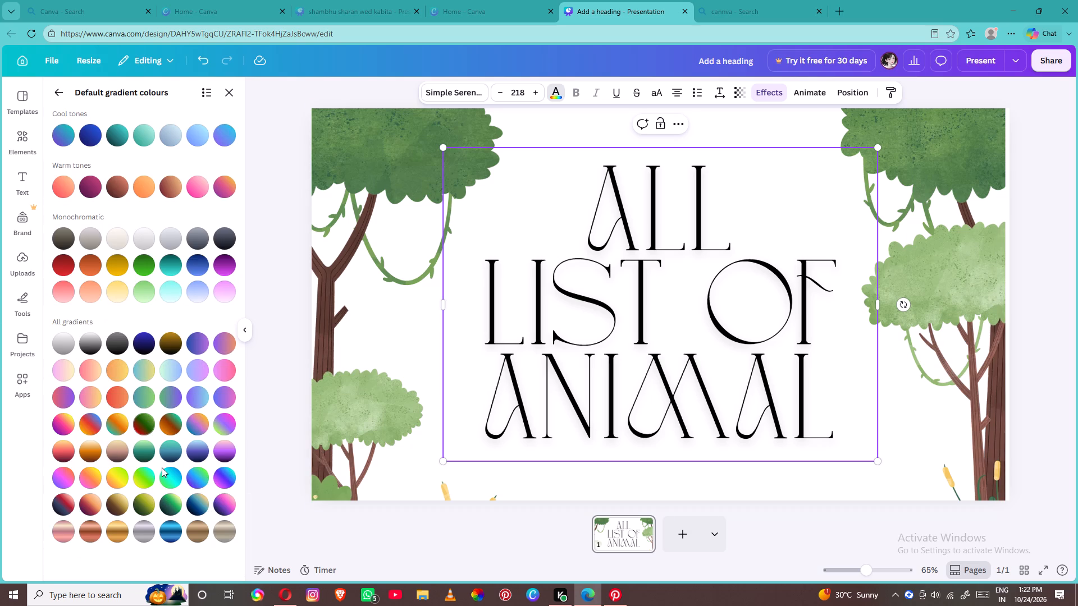
pyautogui.click(144, 461)
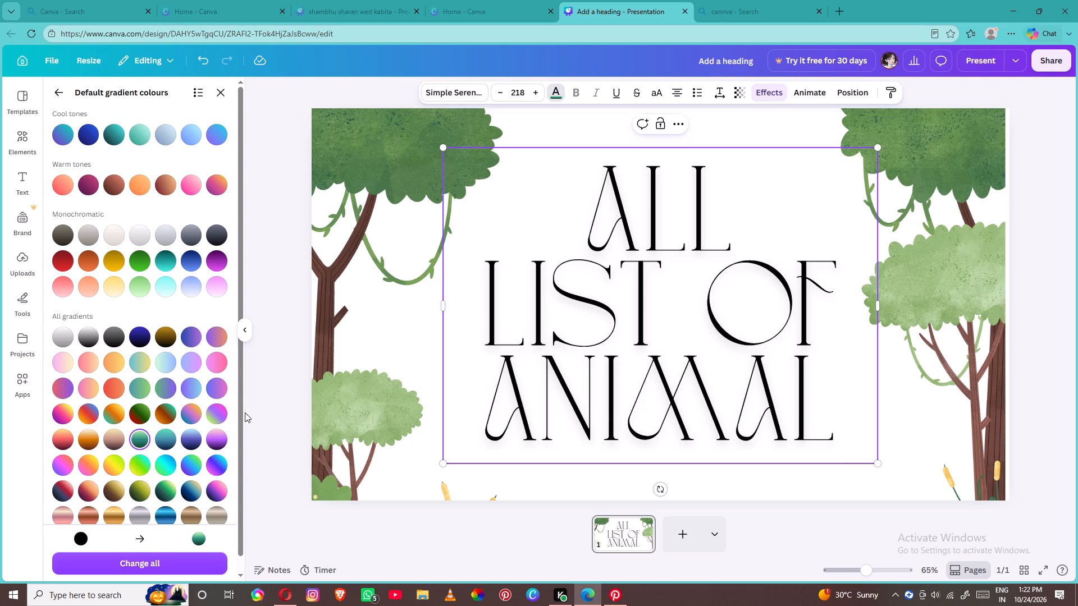
pyautogui.click(131, 563)
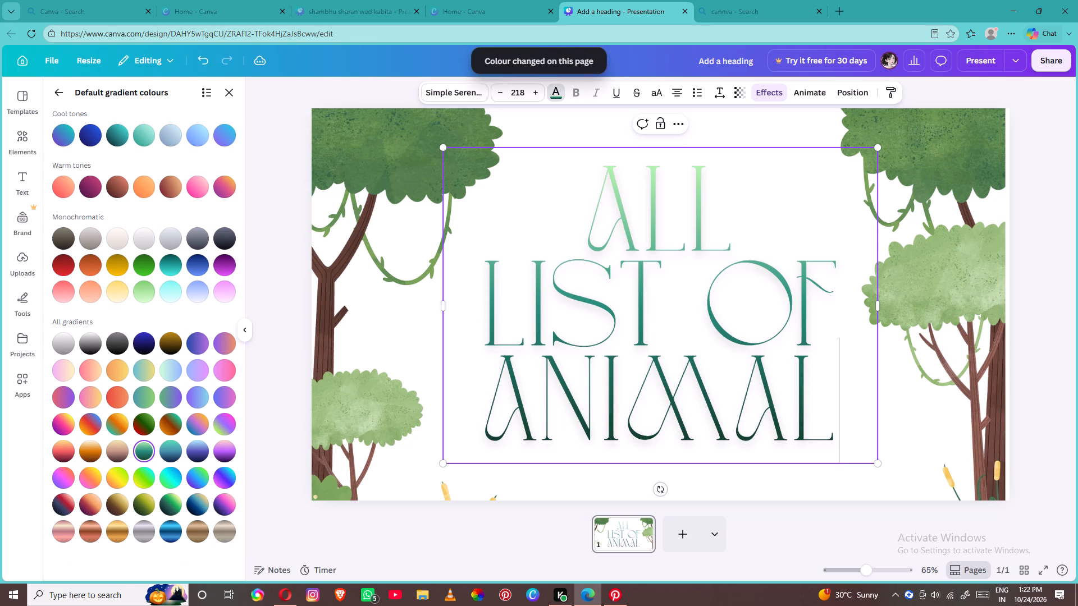
# Add a blank second page to the presentation.
pyautogui.click(691, 538)
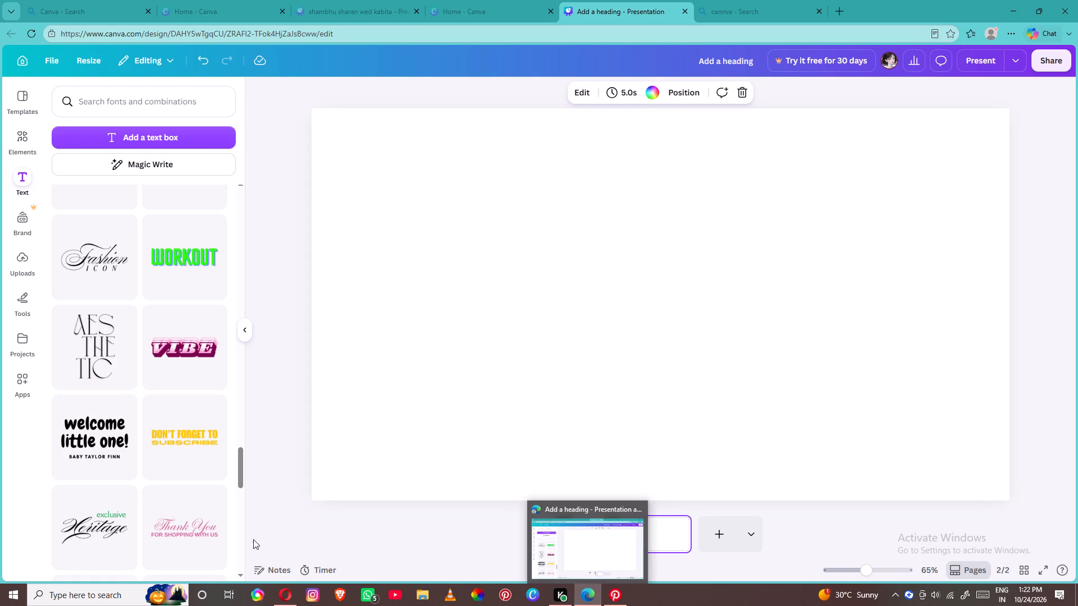
# Switch to Opera and look back through the A-Z Animals list up to the animals starting with A.
pyautogui.click(275, 605)
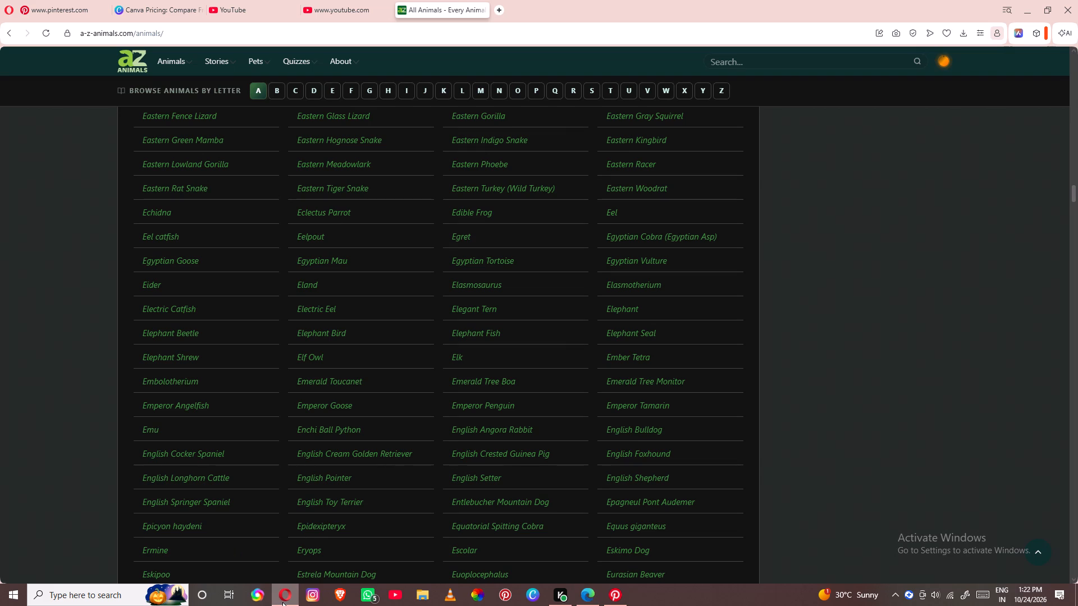
pyautogui.scroll(9, 291, 427)
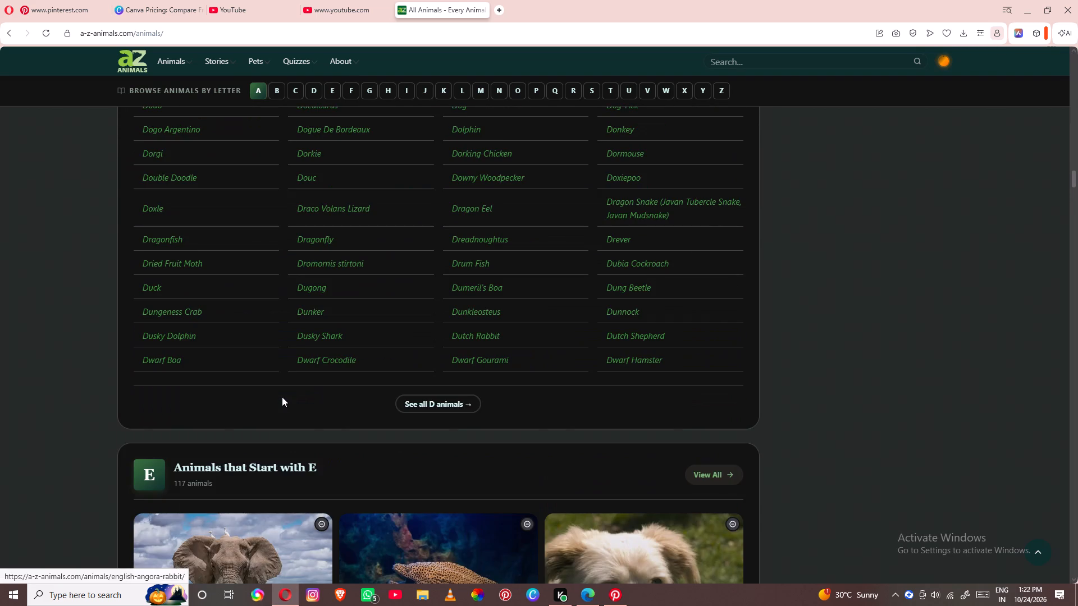
pyautogui.scroll(5, 281, 397)
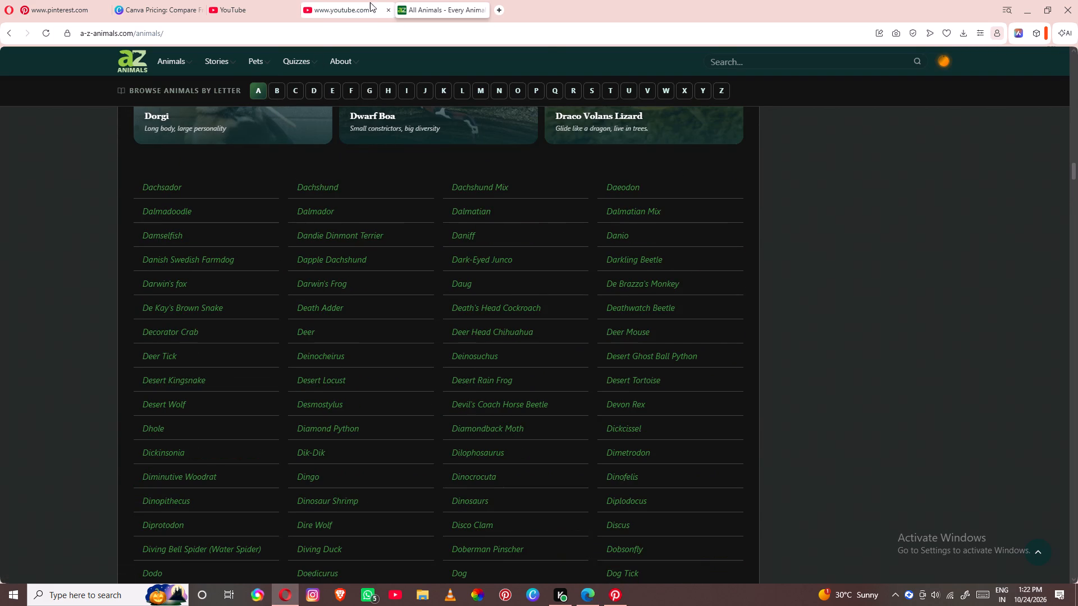
pyautogui.scroll(7, 286, 244)
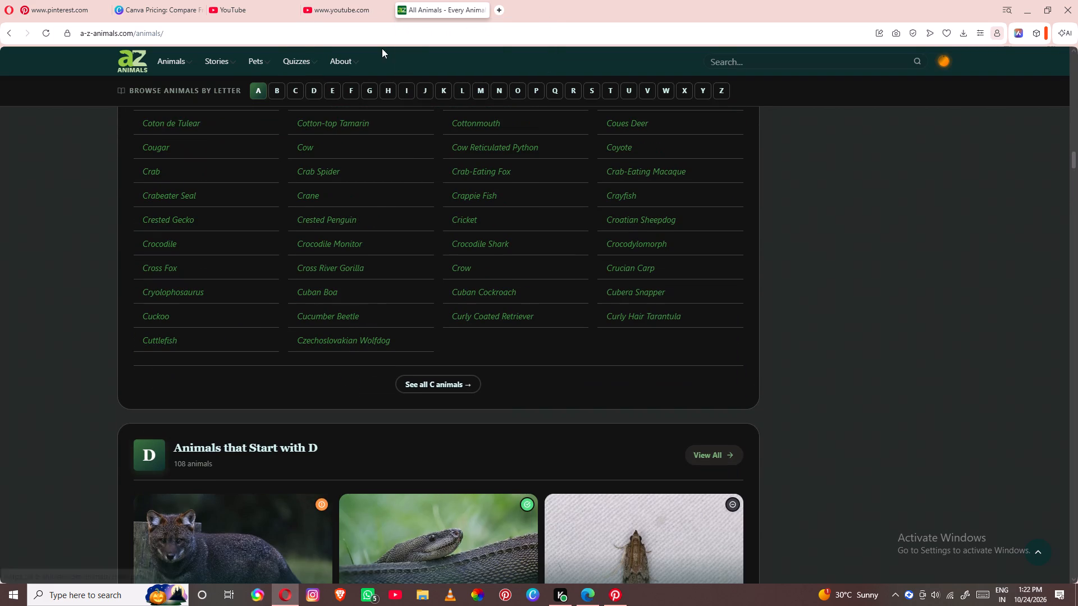
pyautogui.scroll(19, 277, 226)
pyautogui.scroll(19, 275, 228)
pyautogui.scroll(7, 275, 228)
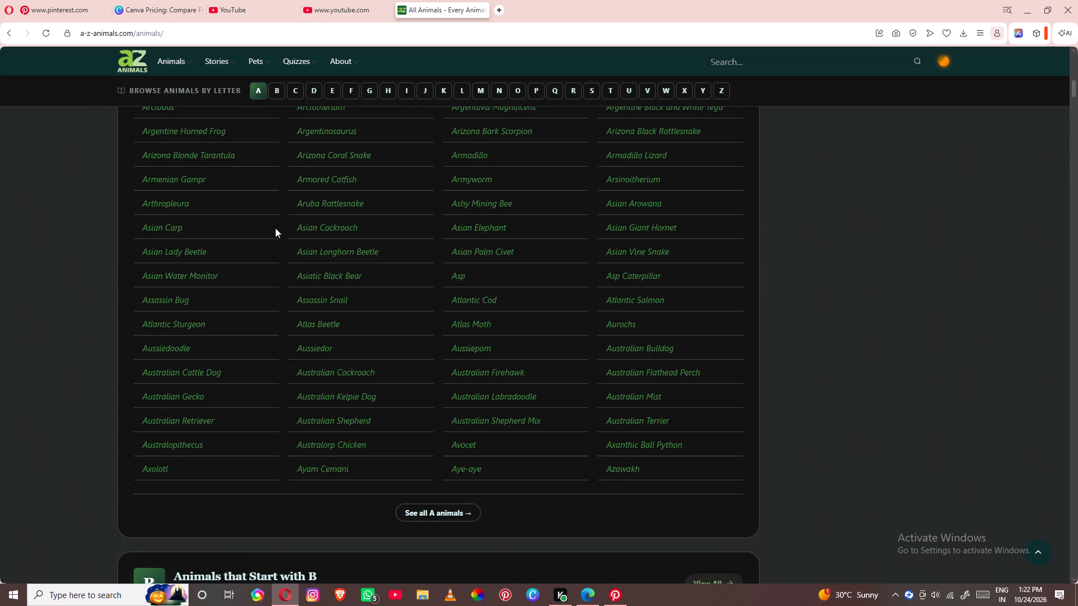
pyautogui.scroll(6, 275, 228)
pyautogui.scroll(7, 300, 174)
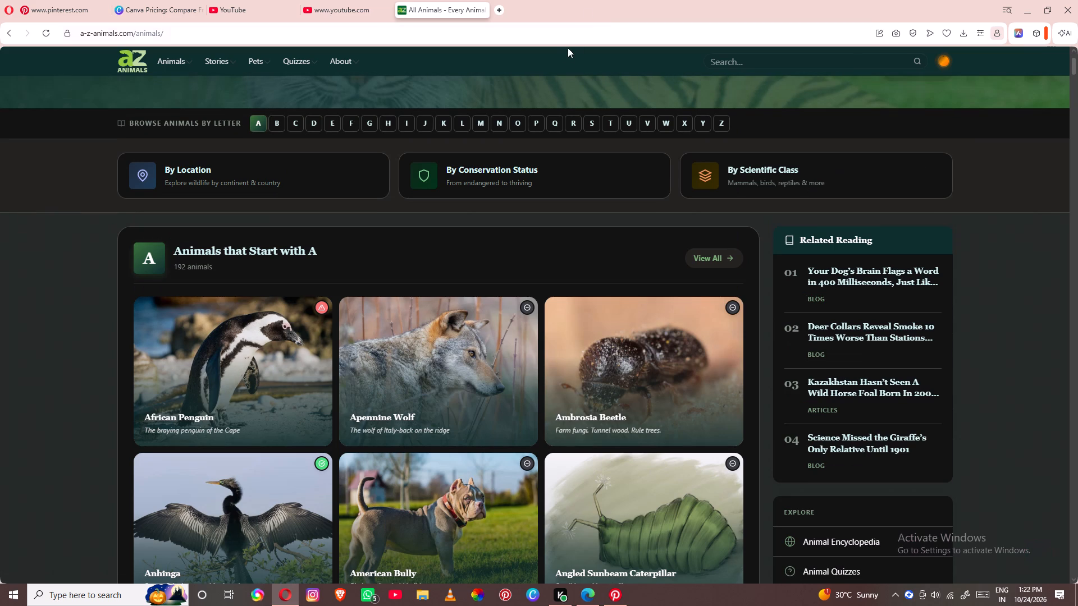
# Search Google for "TIGER" in a new browser tab and show the image results.
pyautogui.click(502, 8)
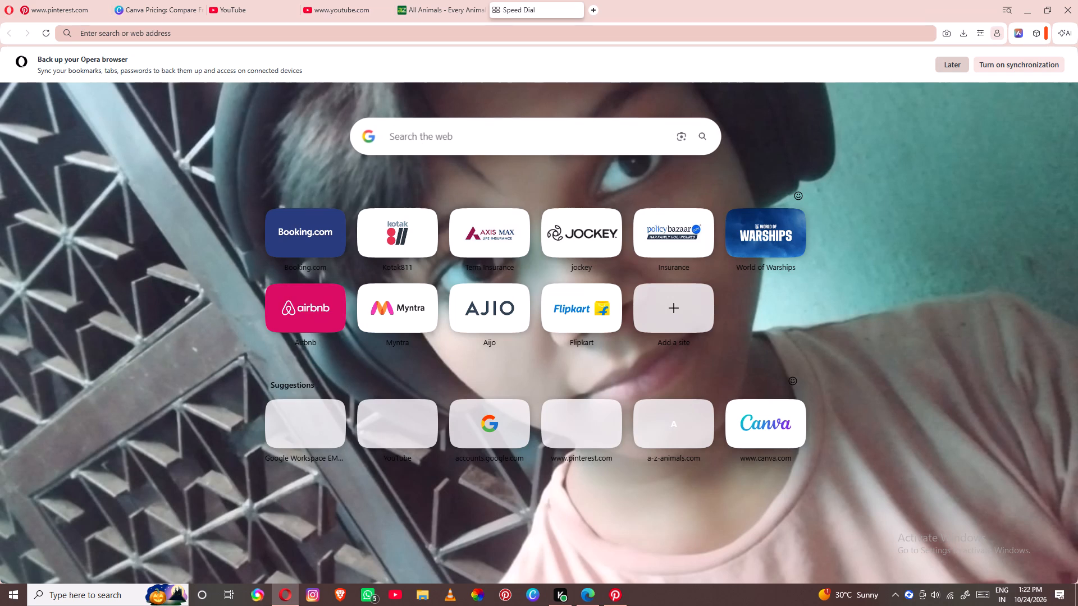
pyautogui.click(496, 128)
pyautogui.press('t')
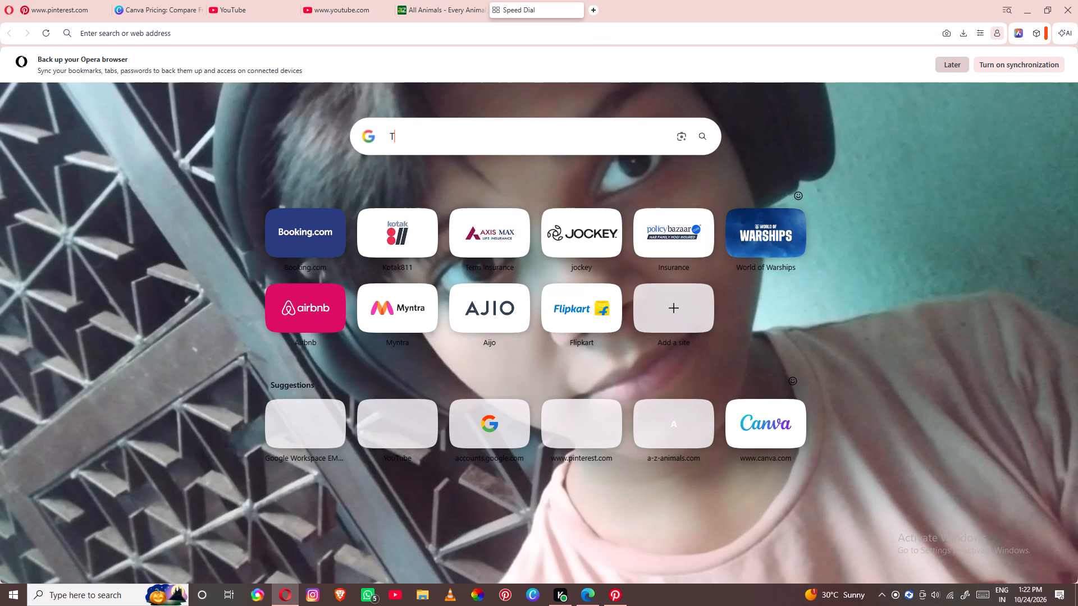
pyautogui.press('i')
pyautogui.write('GER')
pyautogui.press('Return')
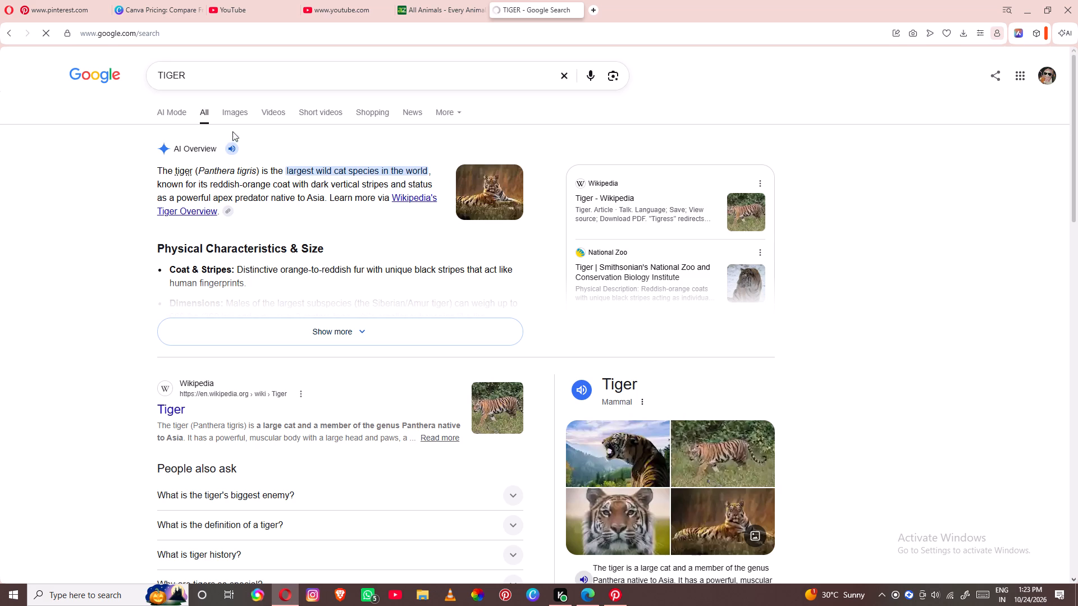
pyautogui.click(244, 116)
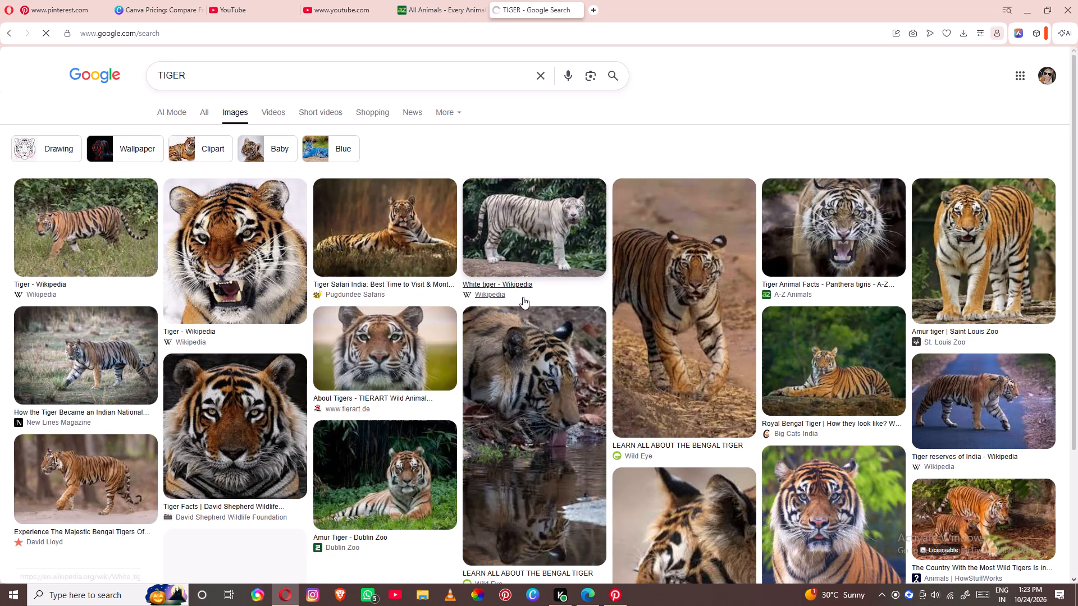
# Browse the tiger image results and copy the Wild Eye photo of a Bengal tiger drinking from water.
pyautogui.scroll(-3, 559, 401)
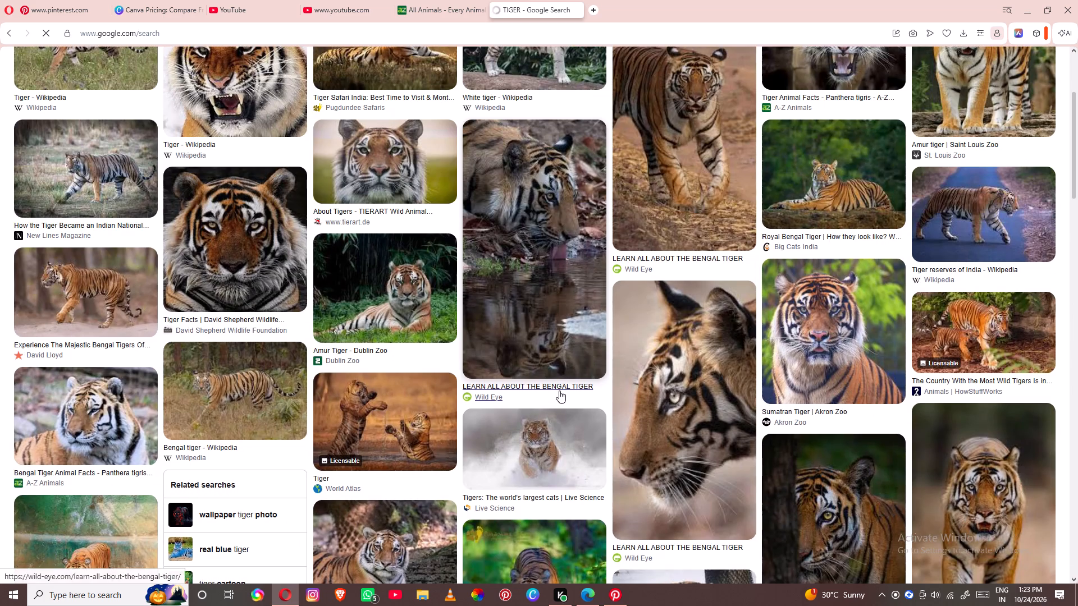
pyautogui.scroll(-1, 559, 391)
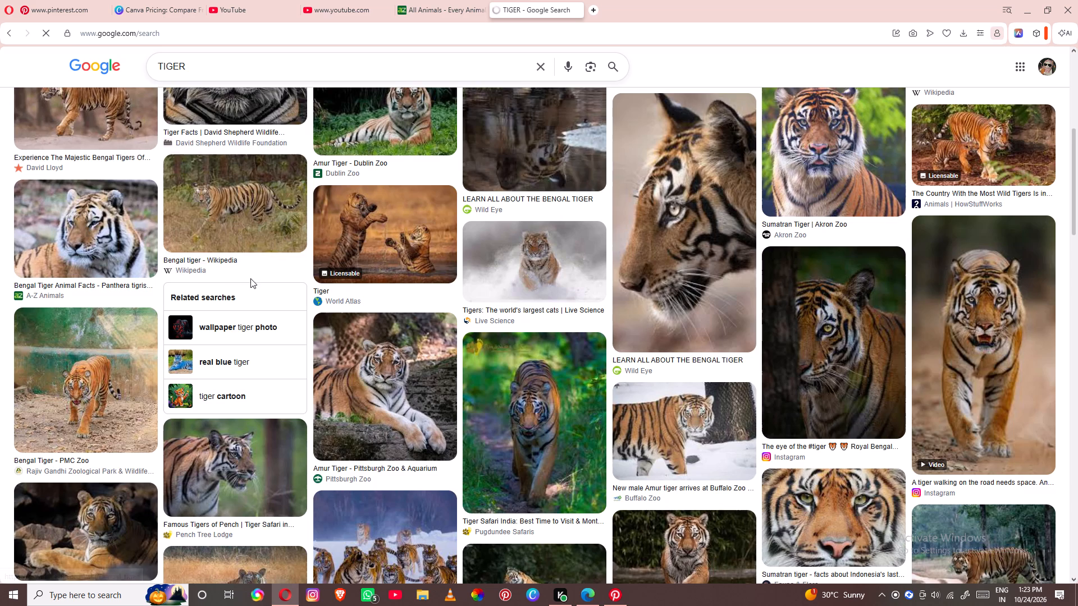
pyautogui.scroll(-6, 250, 279)
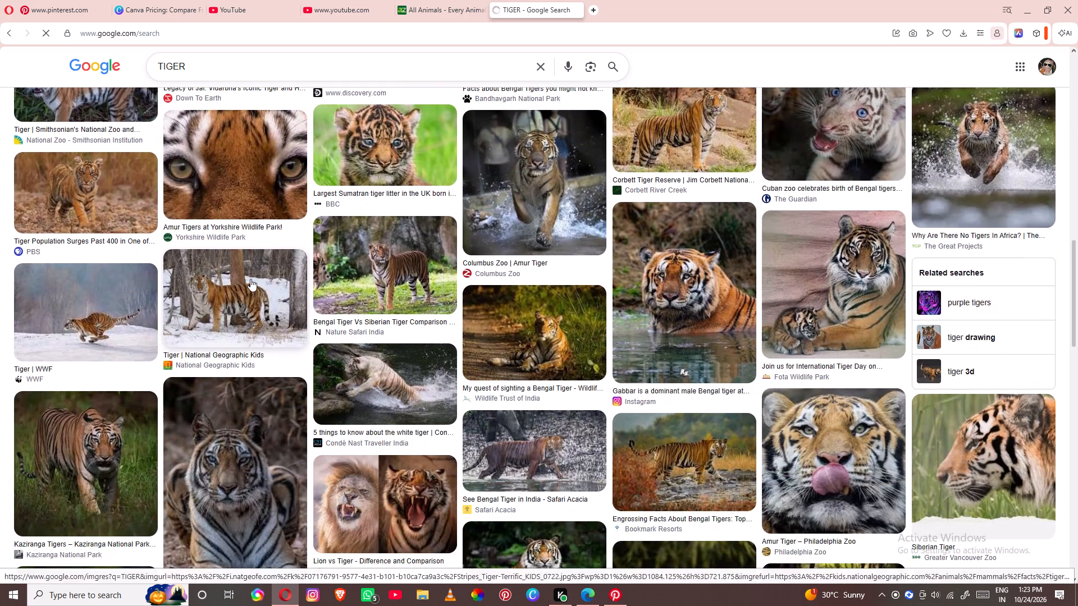
pyautogui.scroll(-5, 250, 279)
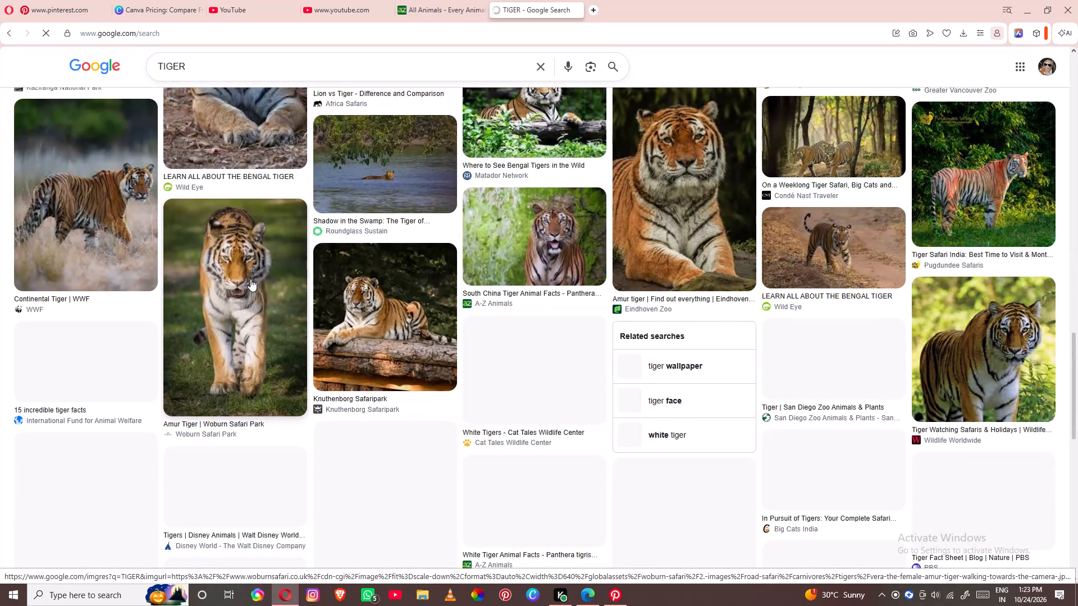
pyautogui.scroll(-4, 268, 280)
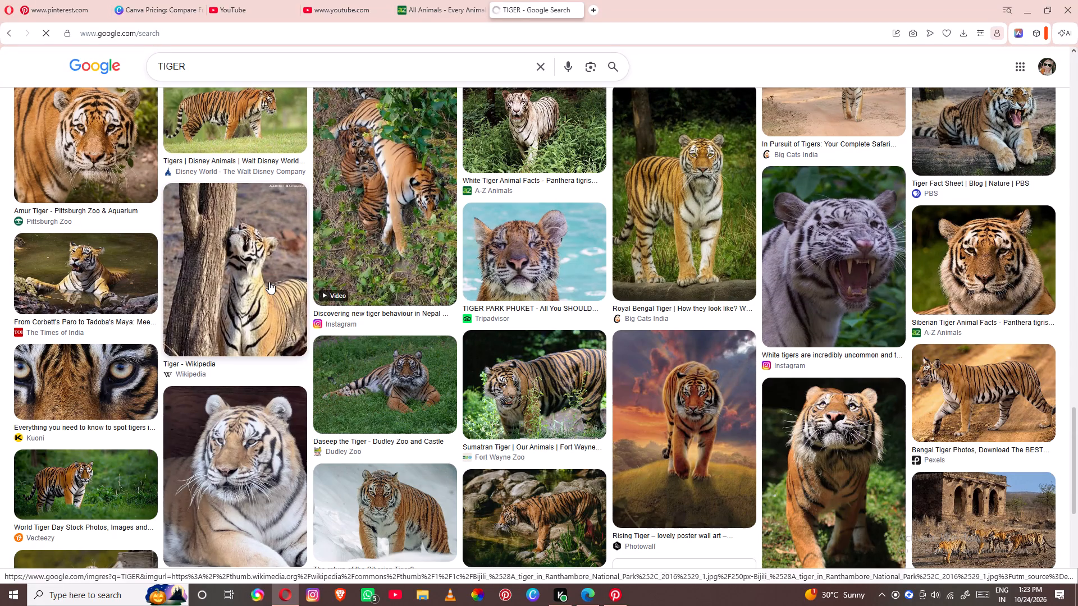
pyautogui.scroll(-5, 269, 282)
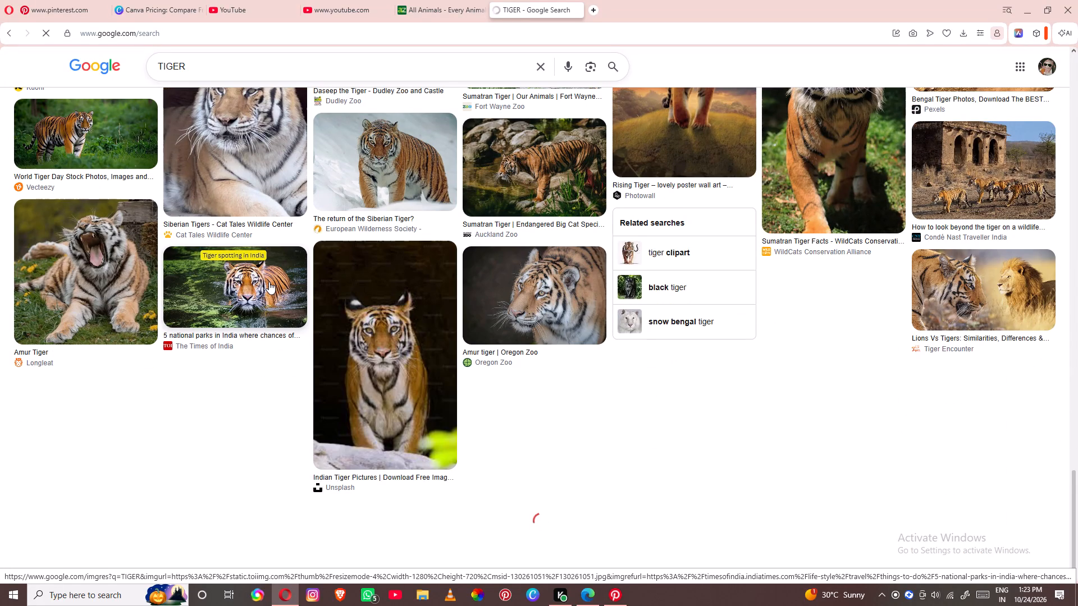
pyautogui.scroll(15, 269, 282)
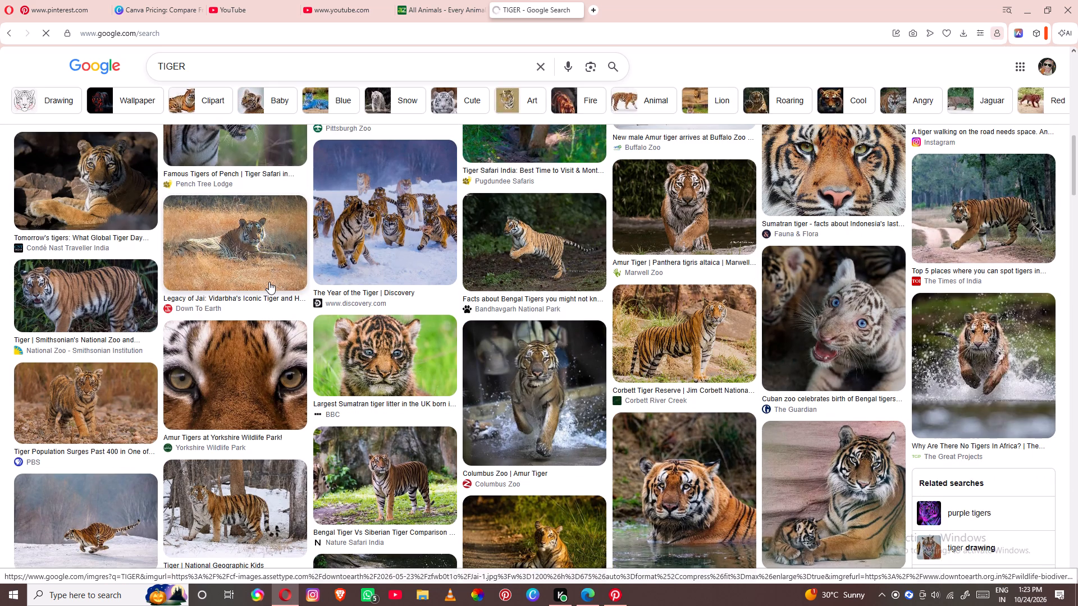
pyautogui.scroll(6, 307, 304)
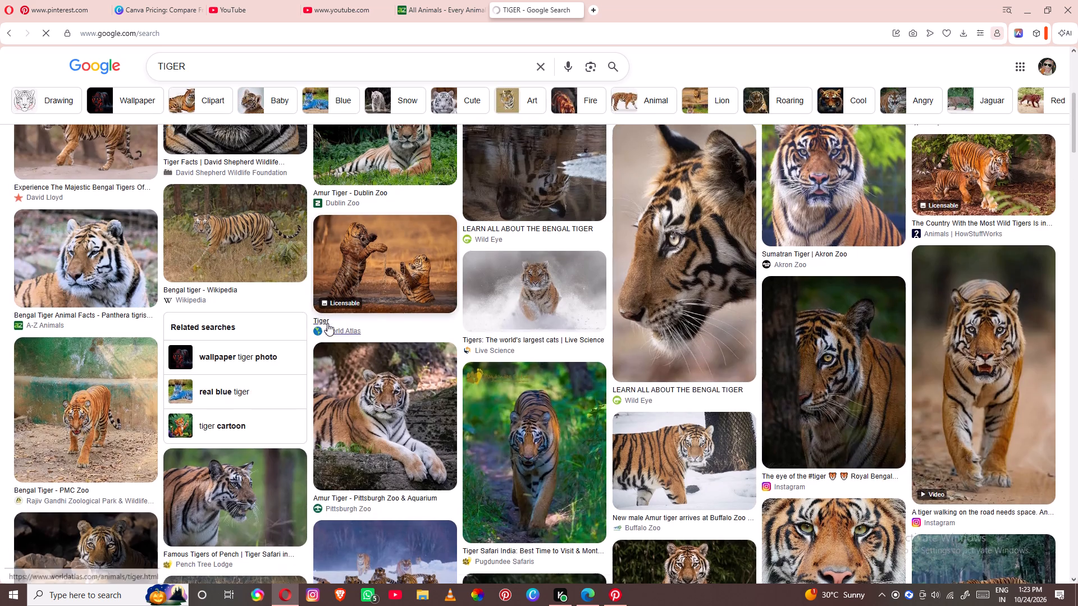
pyautogui.scroll(2, 327, 323)
pyautogui.rightClick(497, 405)
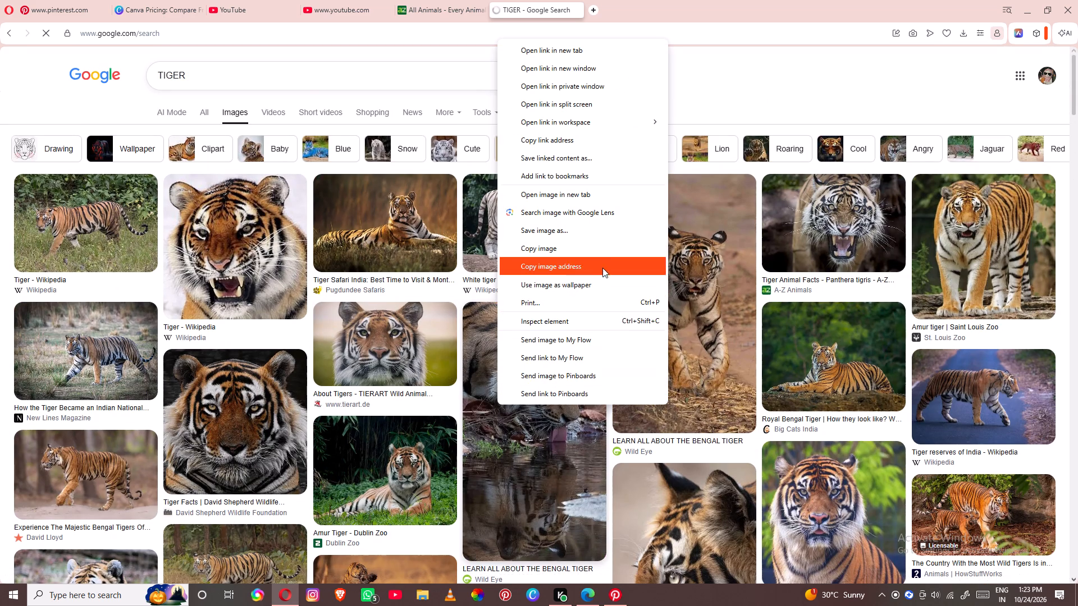
pyautogui.click(600, 246)
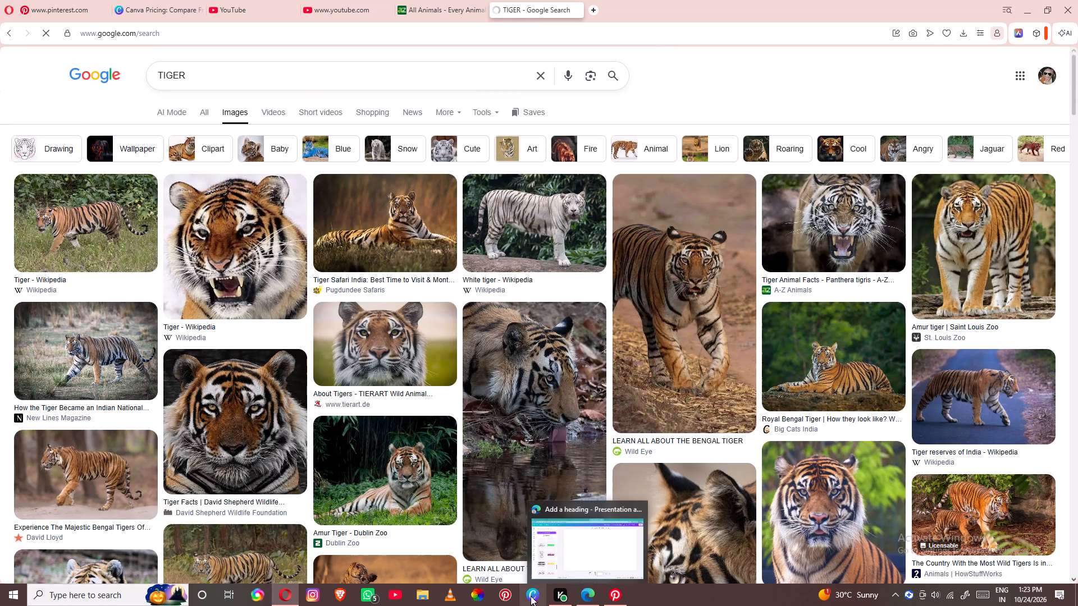
# Switch to the Canva presentation in Edge and fill the blank second page's background with the light green monochromatic gradient.
pyautogui.click(581, 598)
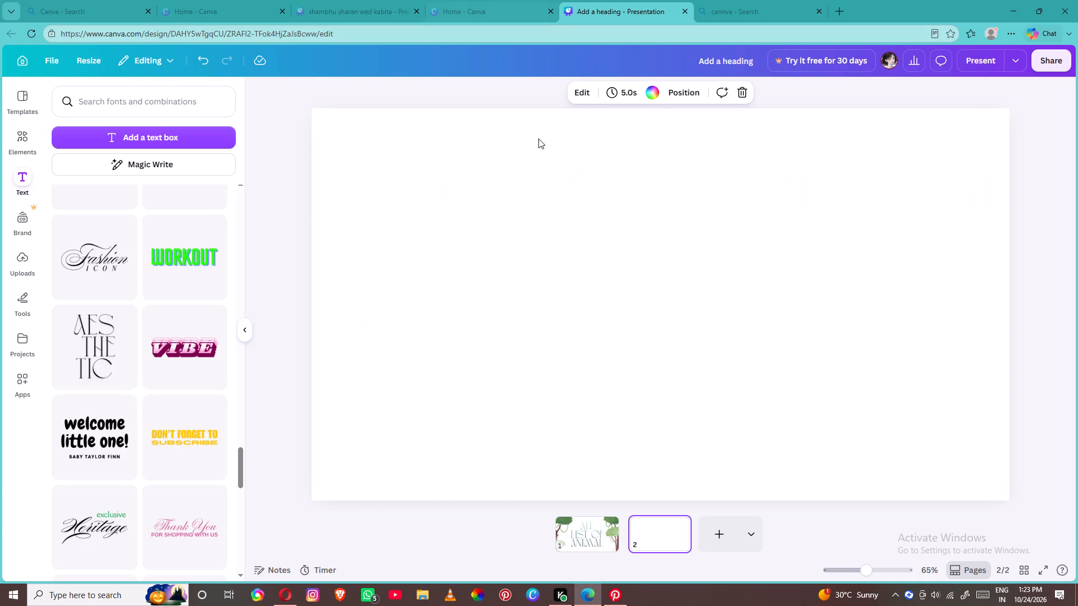
pyautogui.click(656, 93)
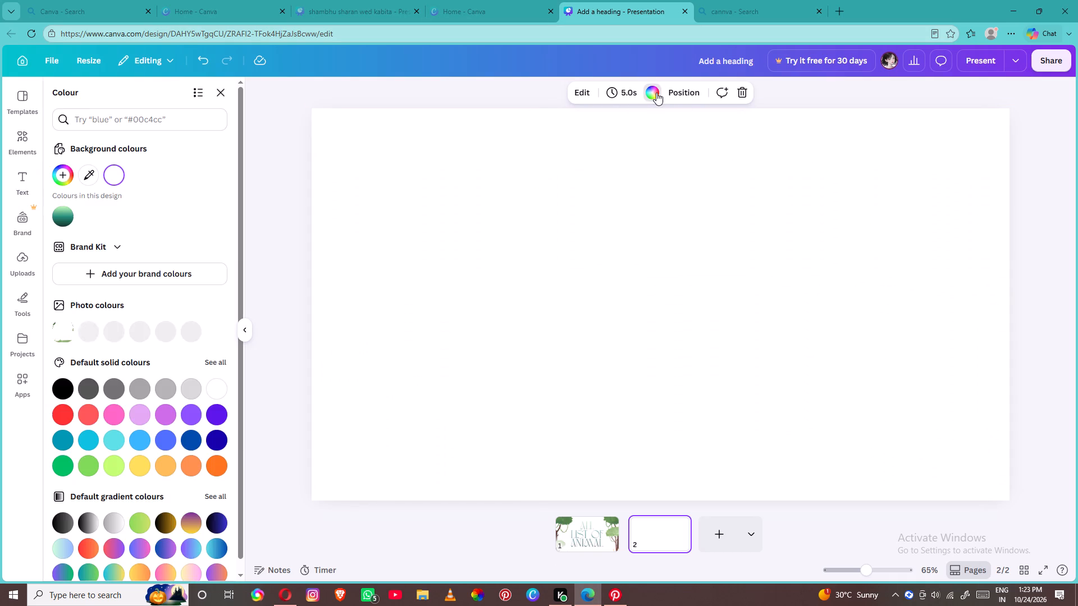
pyautogui.scroll(-1, 89, 281)
pyautogui.scroll(-1, 93, 330)
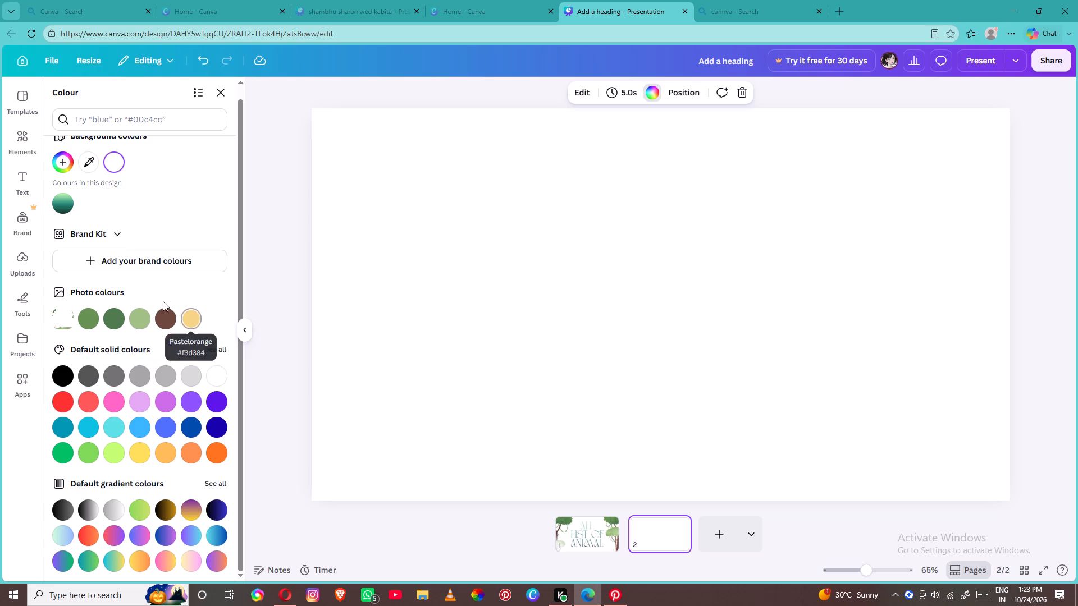
pyautogui.click(138, 316)
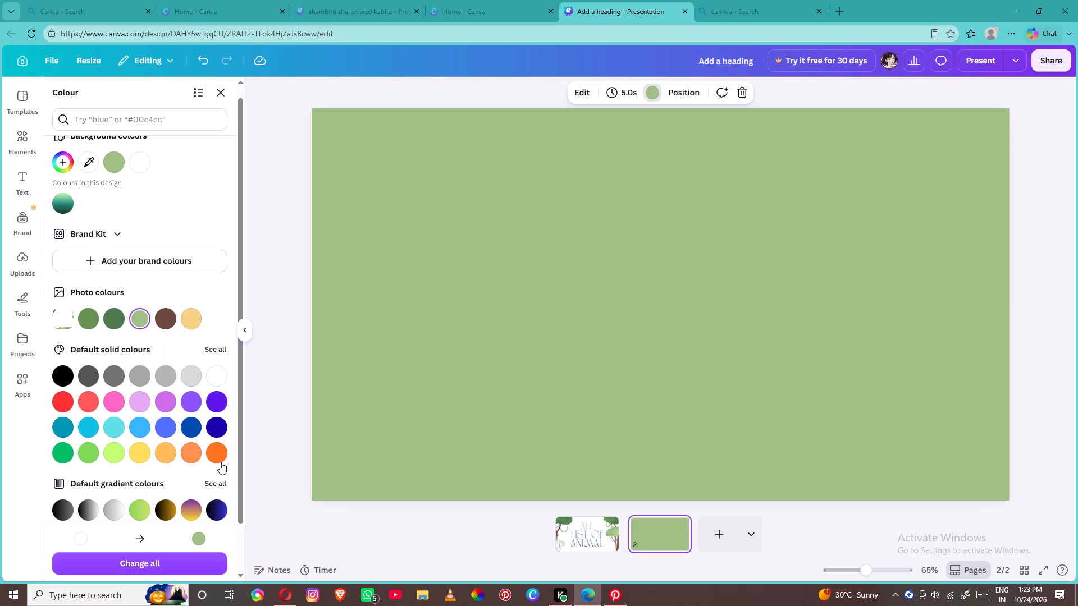
pyautogui.click(211, 478)
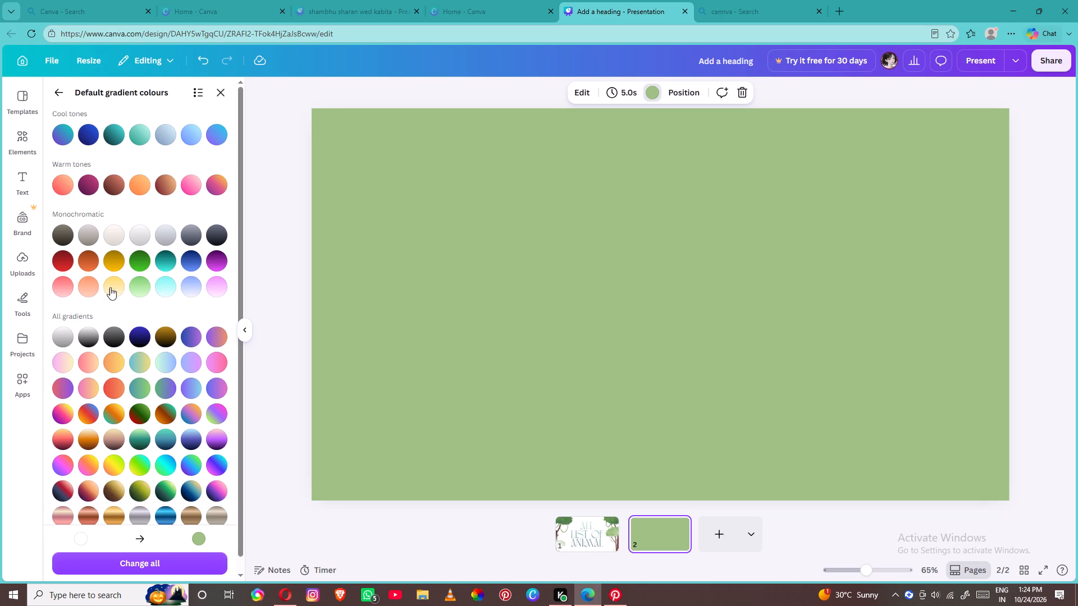
pyautogui.click(131, 292)
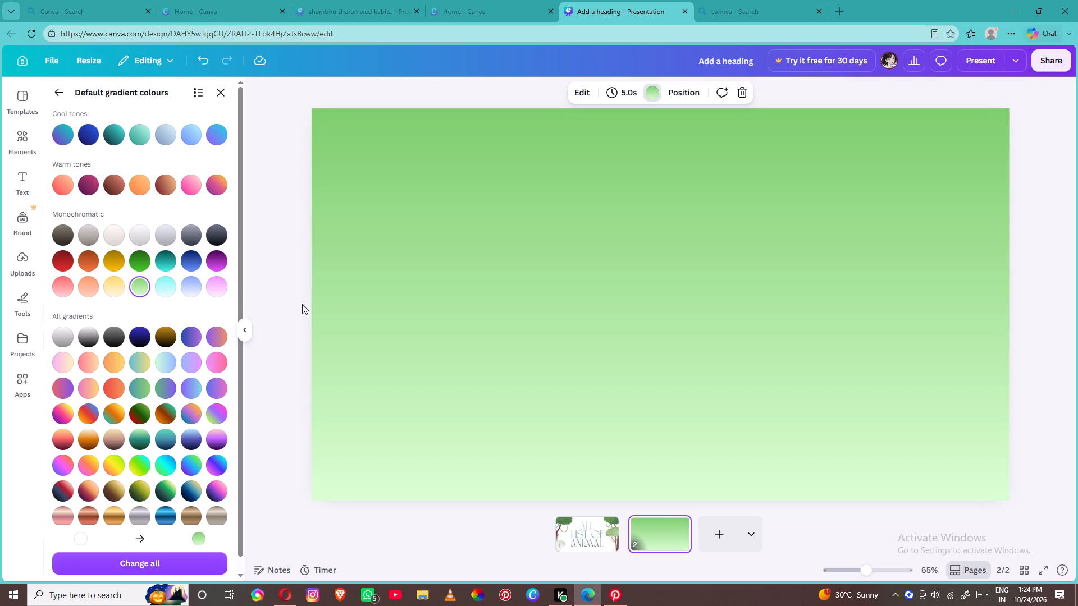
# Paste the copied tiger photo onto the green second page.
pyautogui.click(401, 309)
pyautogui.rightClick(392, 274)
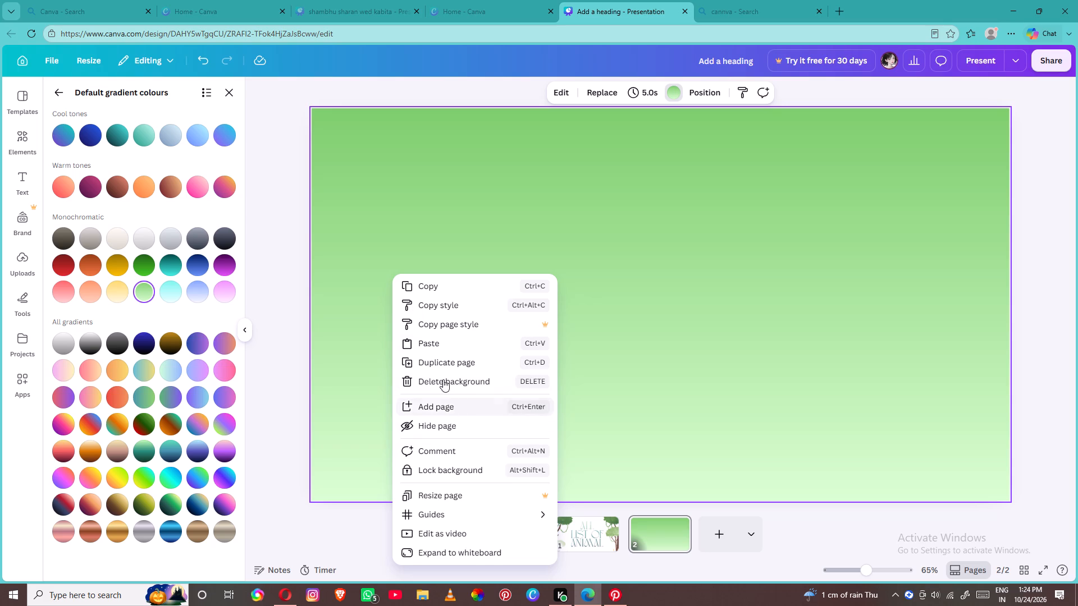
pyautogui.click(441, 345)
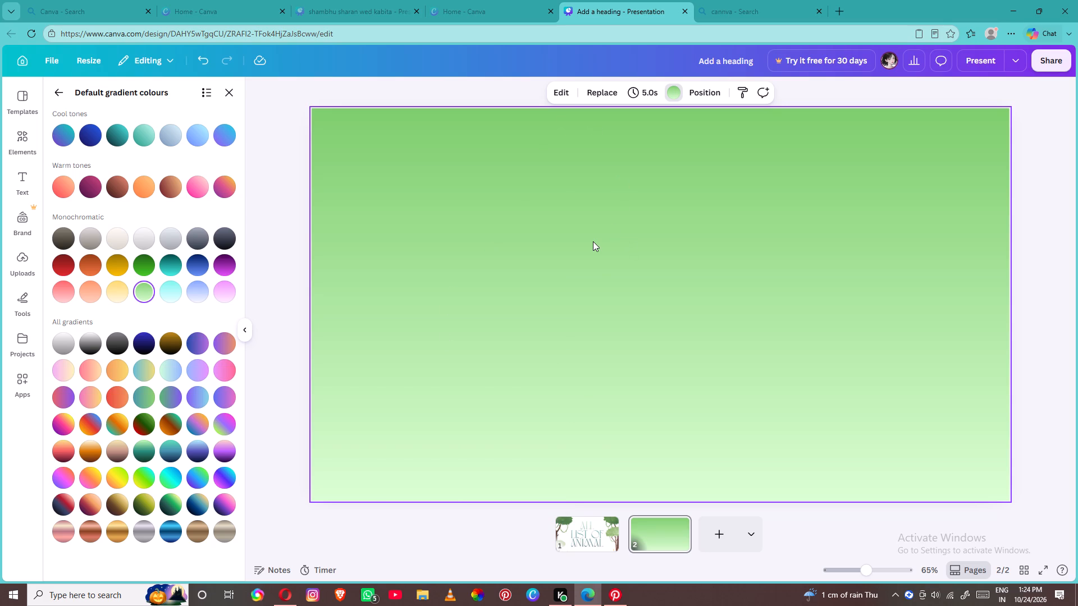
pyautogui.rightClick(405, 277)
pyautogui.moveTo(647, 277); pyautogui.dragTo(463, 238)
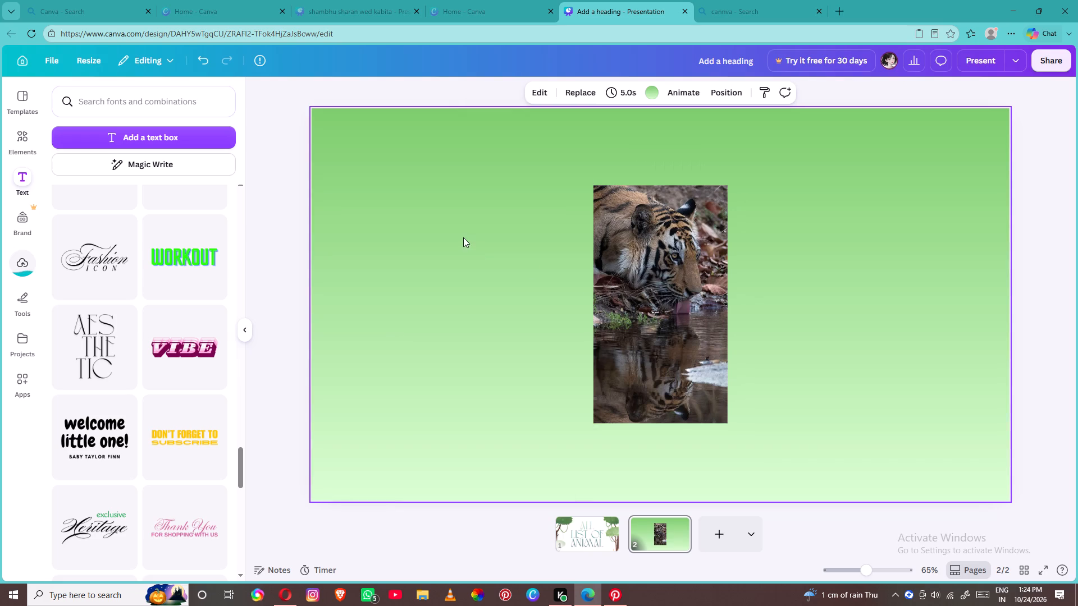
# Move the tiger photo to the page's top-left corner, enlarge it to full page height and widen it slightly.
pyautogui.moveTo(678, 256); pyautogui.dragTo(394, 180)
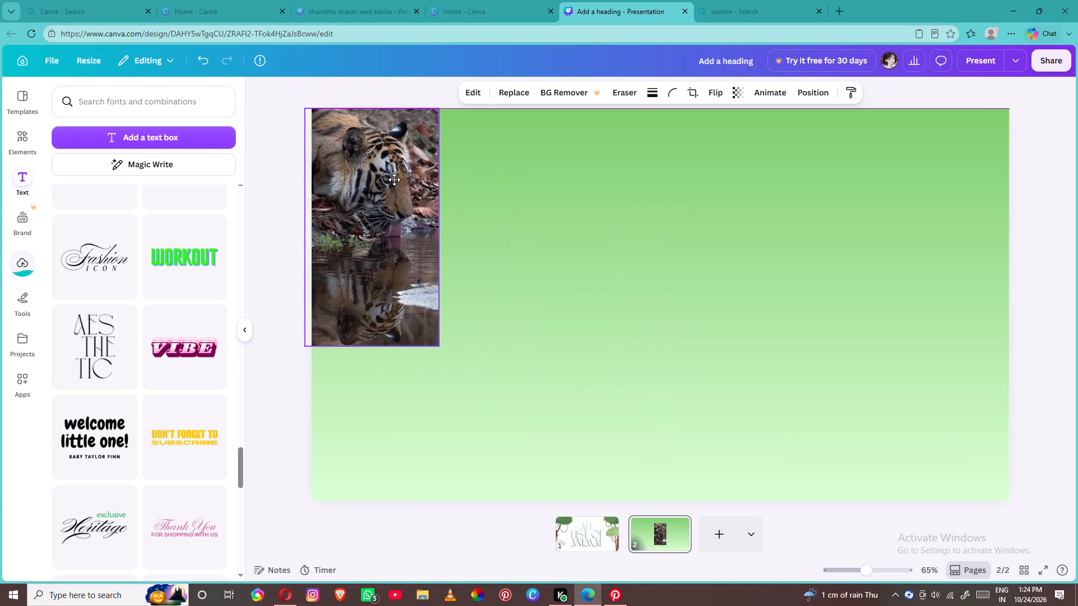
pyautogui.moveTo(394, 180); pyautogui.dragTo(398, 181)
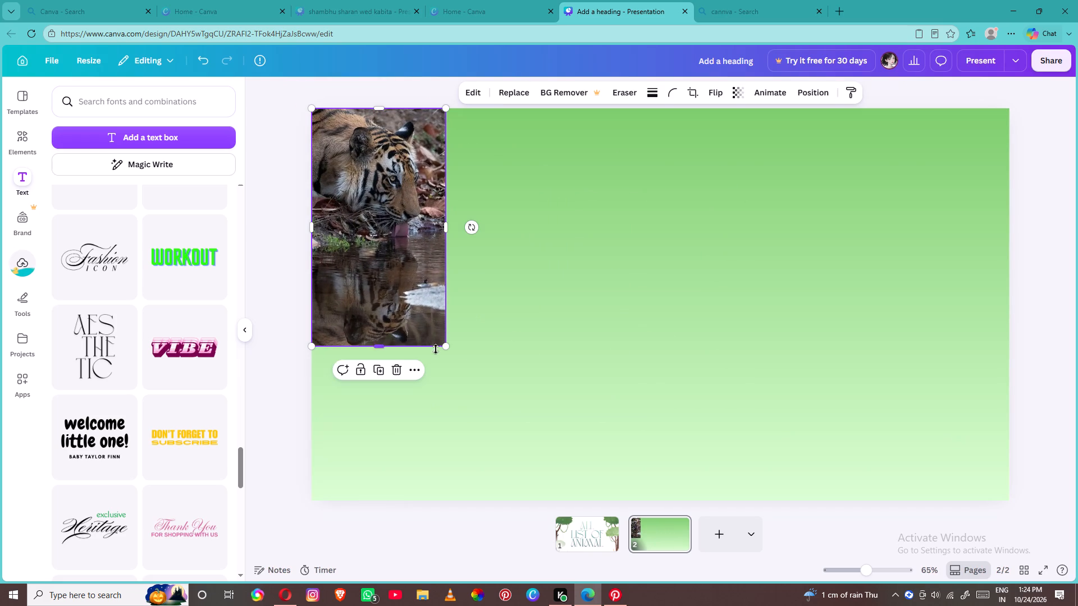
pyautogui.moveTo(443, 345); pyautogui.dragTo(607, 448)
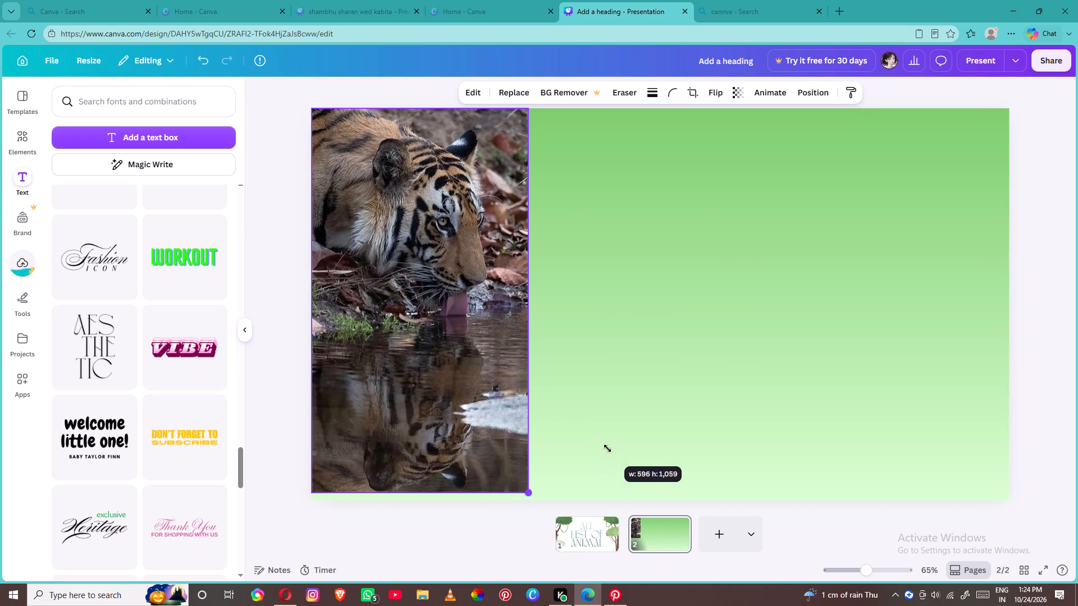
pyautogui.moveTo(607, 448); pyautogui.dragTo(610, 451)
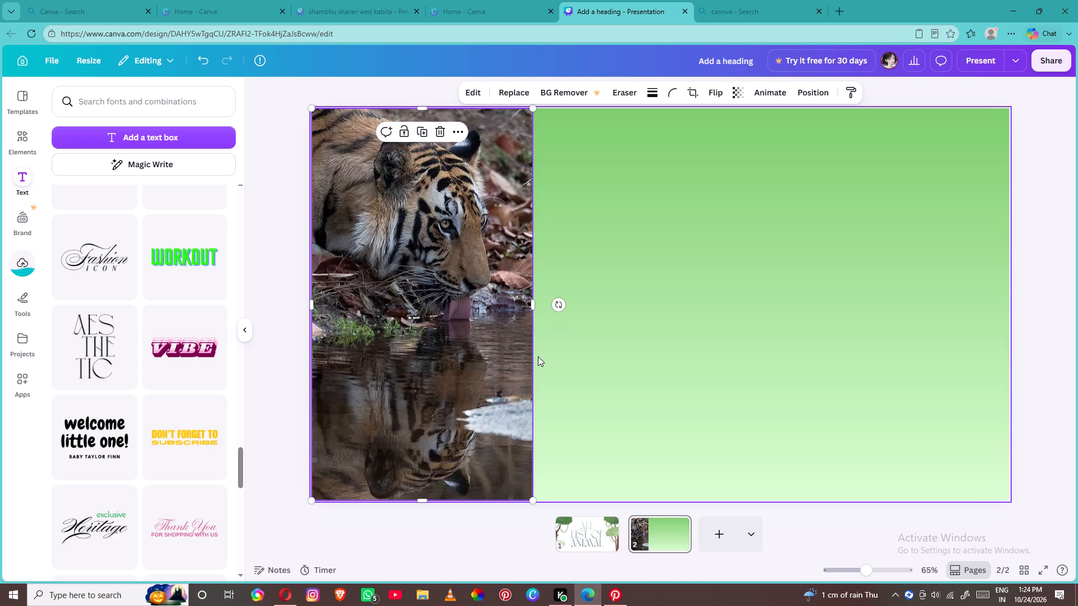
pyautogui.moveTo(535, 358); pyautogui.dragTo(567, 361)
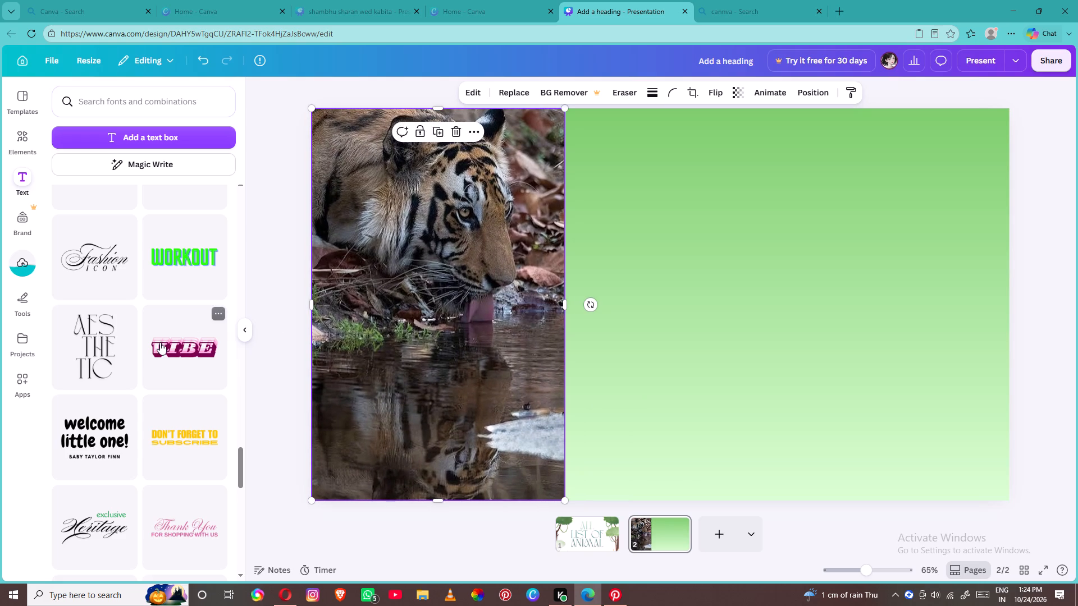
# Look through the font combinations and add the "AES THE TIC" text style to the tiger page.
pyautogui.scroll(-4, 160, 342)
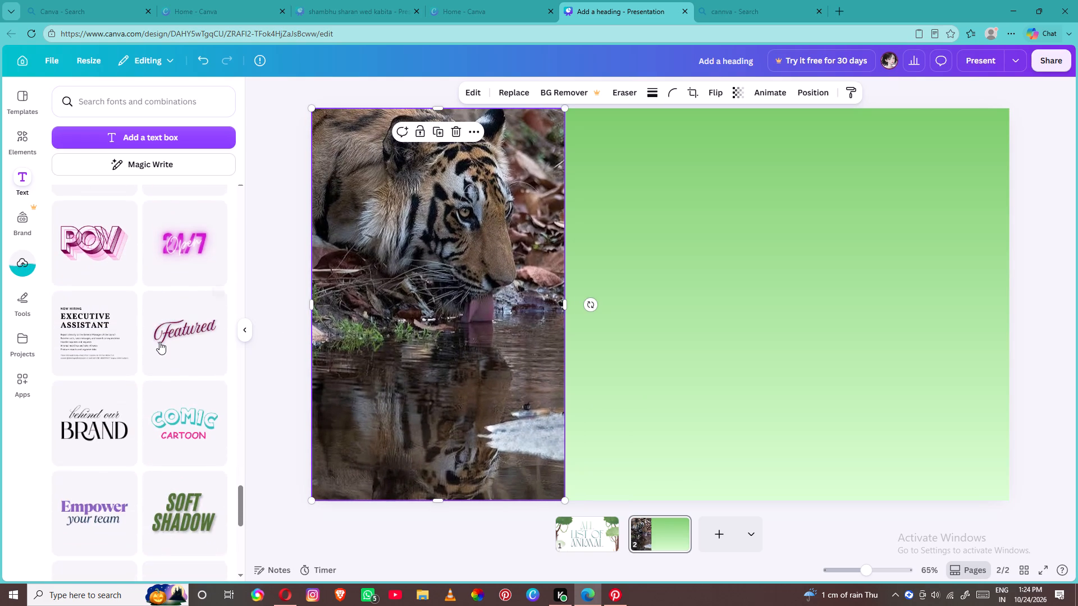
pyautogui.scroll(-6, 159, 341)
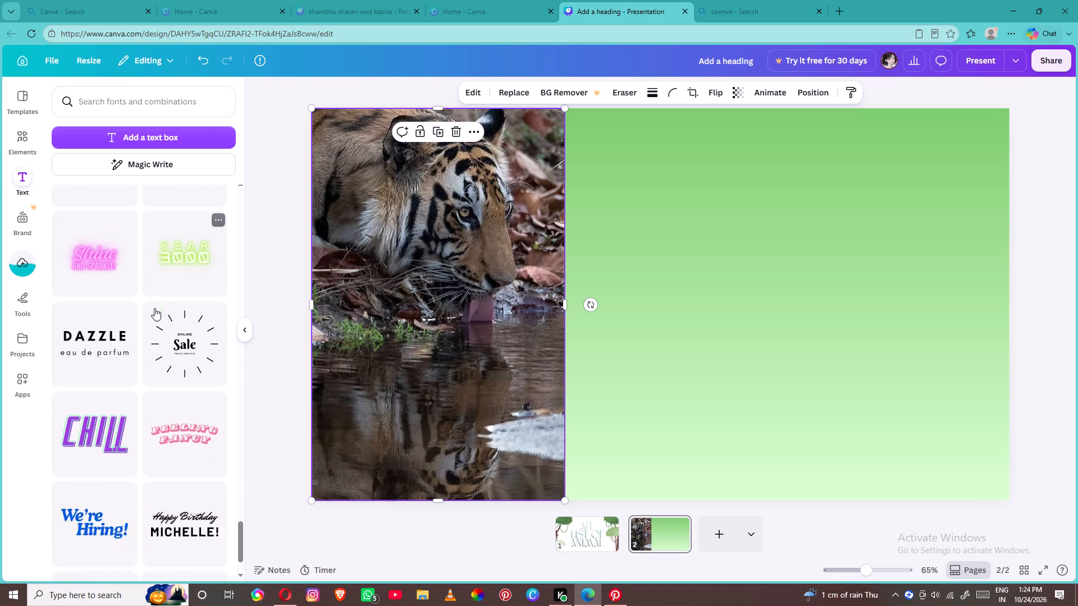
pyautogui.scroll(-6, 154, 308)
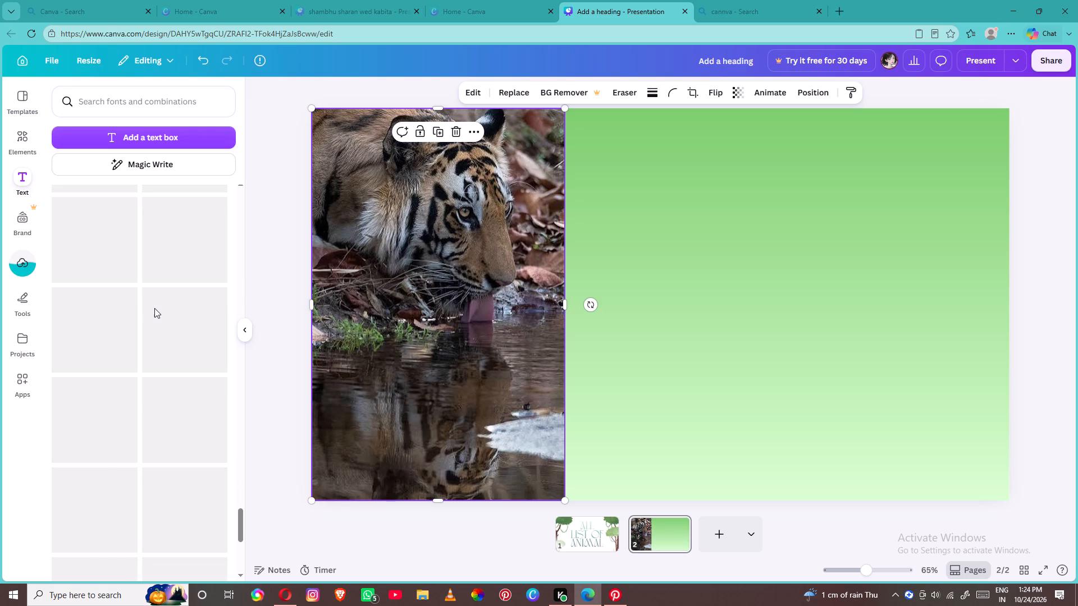
pyautogui.scroll(9, 154, 308)
pyautogui.scroll(2, 107, 304)
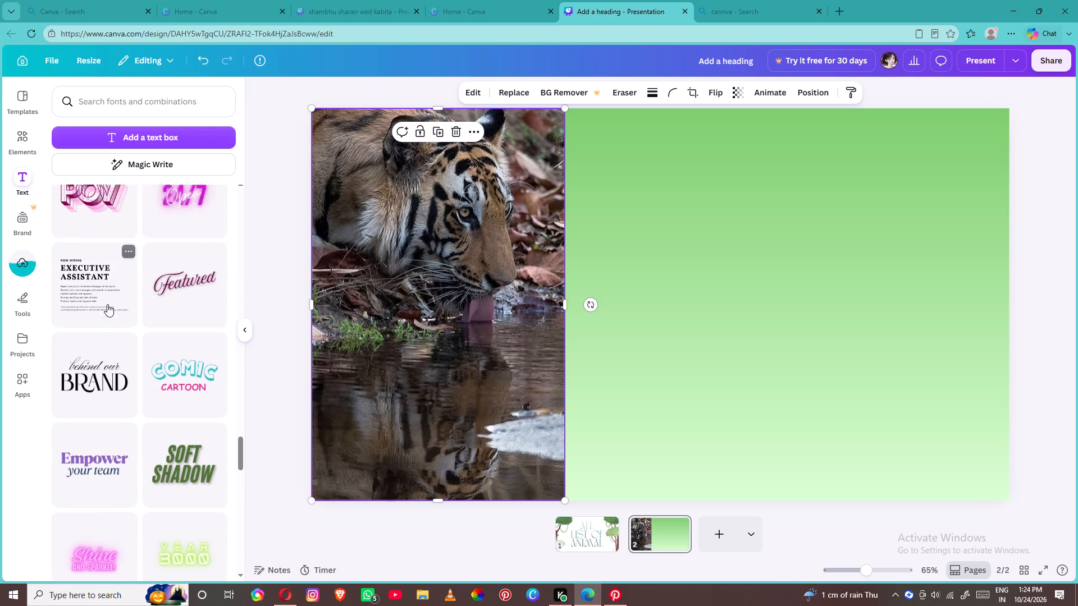
pyautogui.scroll(4, 107, 304)
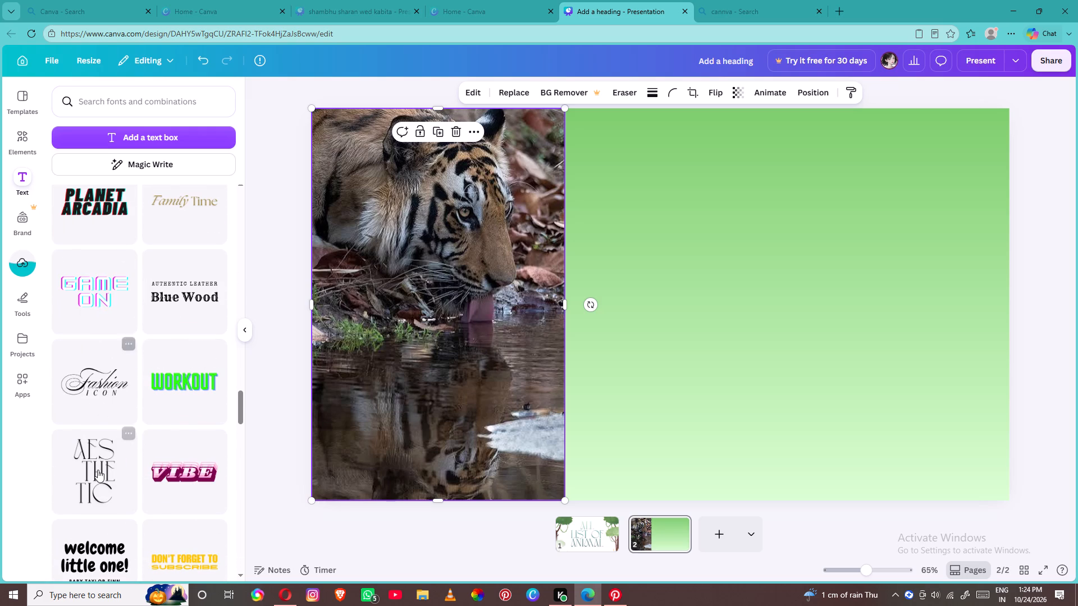
pyautogui.click(99, 472)
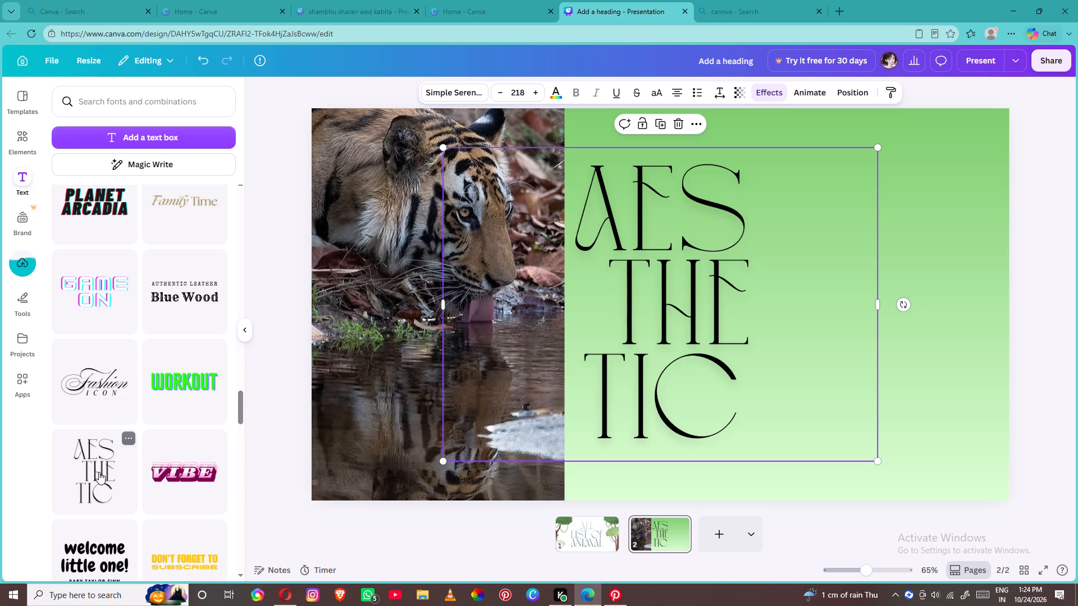
# Replace the added "AES THE TIC" text with "TIGER".
pyautogui.click(702, 325)
pyautogui.press('BackSpace')
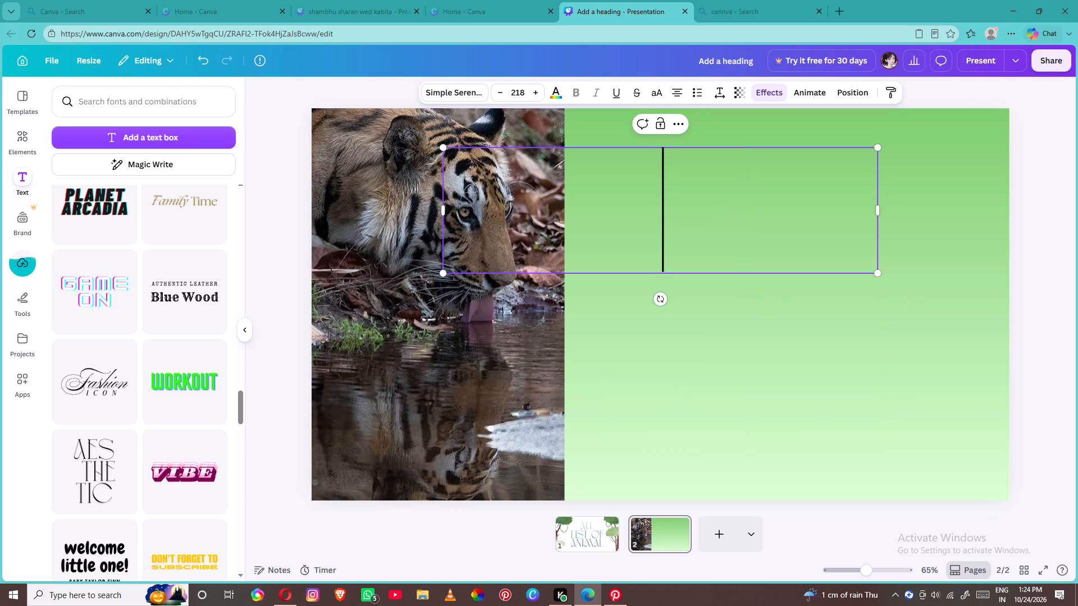
pyautogui.press('t')
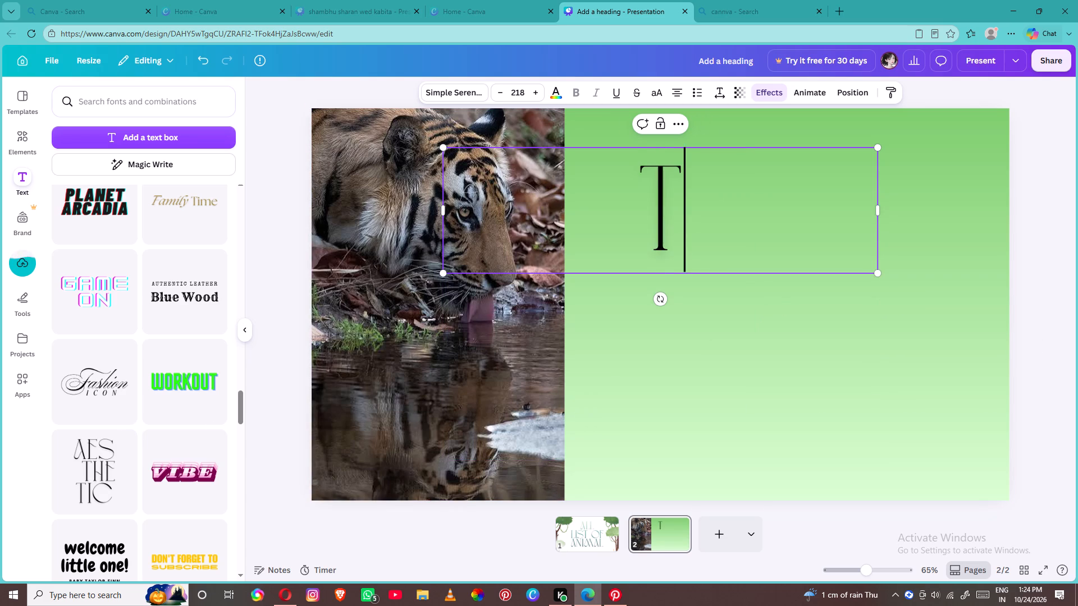
pyautogui.press('i')
pyautogui.write('GER')
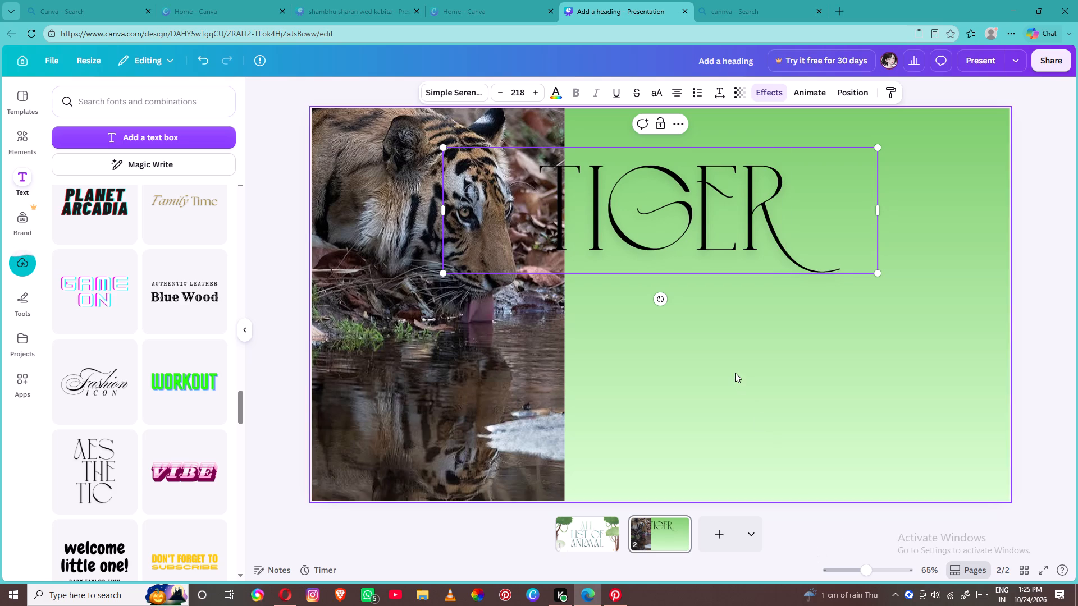
pyautogui.click(735, 373)
# Move the "TIGER" heading to the top of the green area beside the tiger photo.
pyautogui.moveTo(748, 234); pyautogui.dragTo(850, 199)
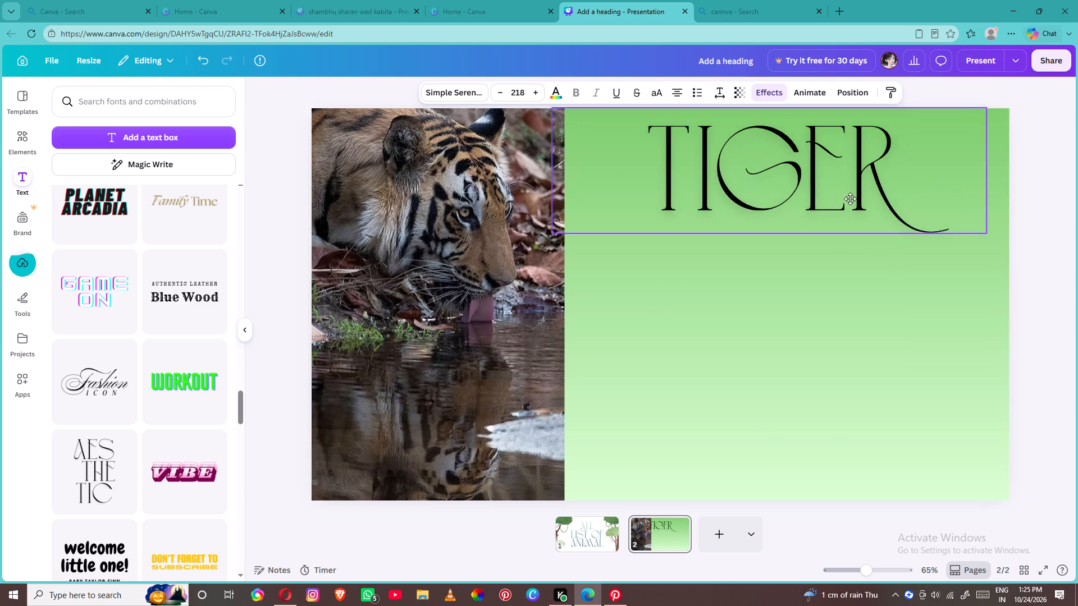
pyautogui.moveTo(850, 199); pyautogui.dragTo(857, 190)
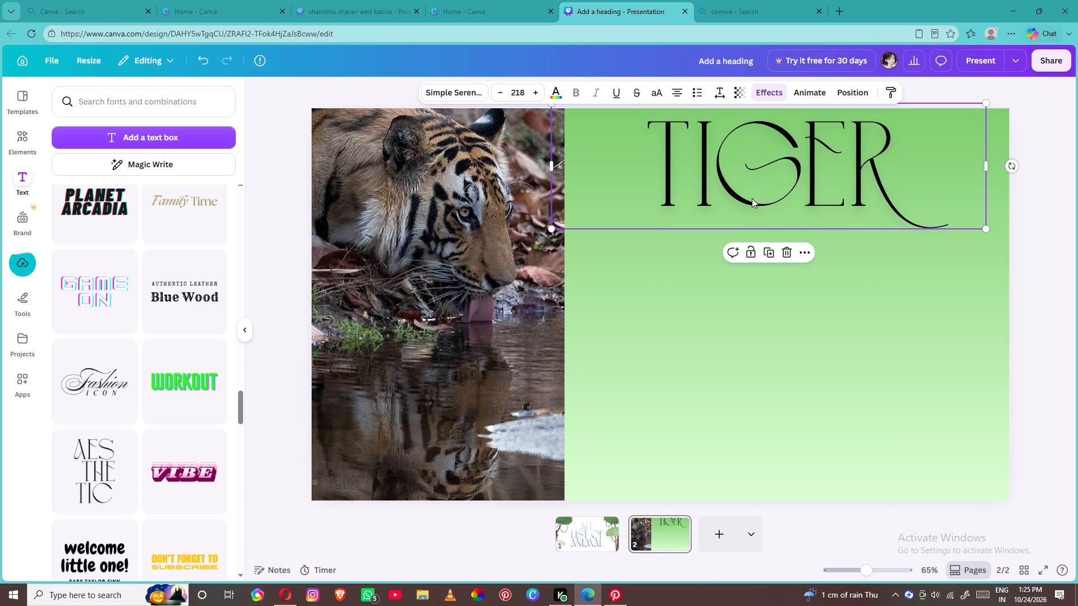
# Search the elements library for "TIGER" and show all the graphics results.
pyautogui.click(21, 135)
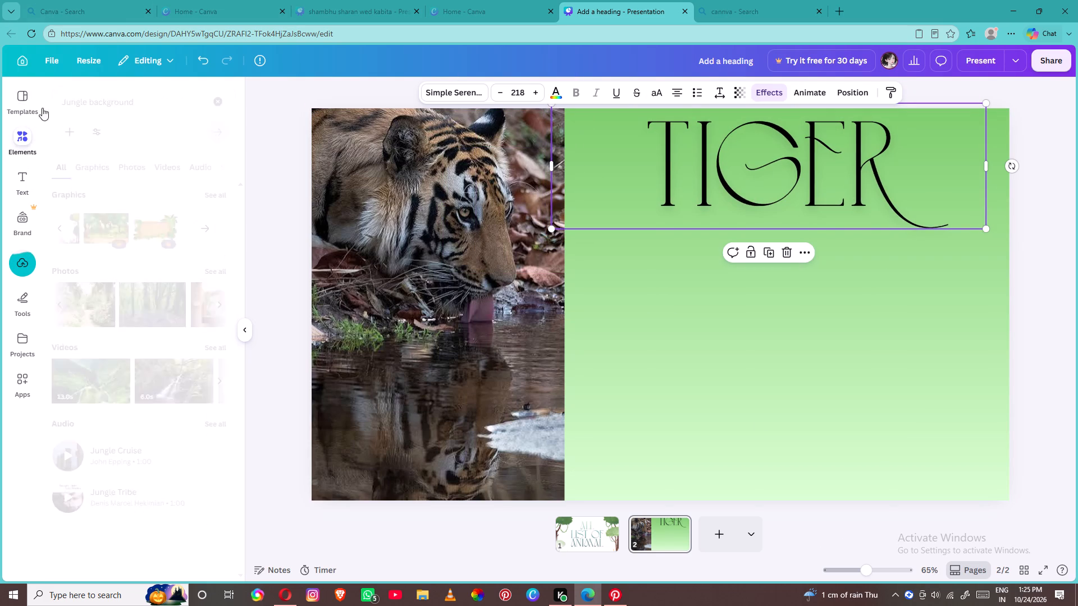
pyautogui.click(215, 102)
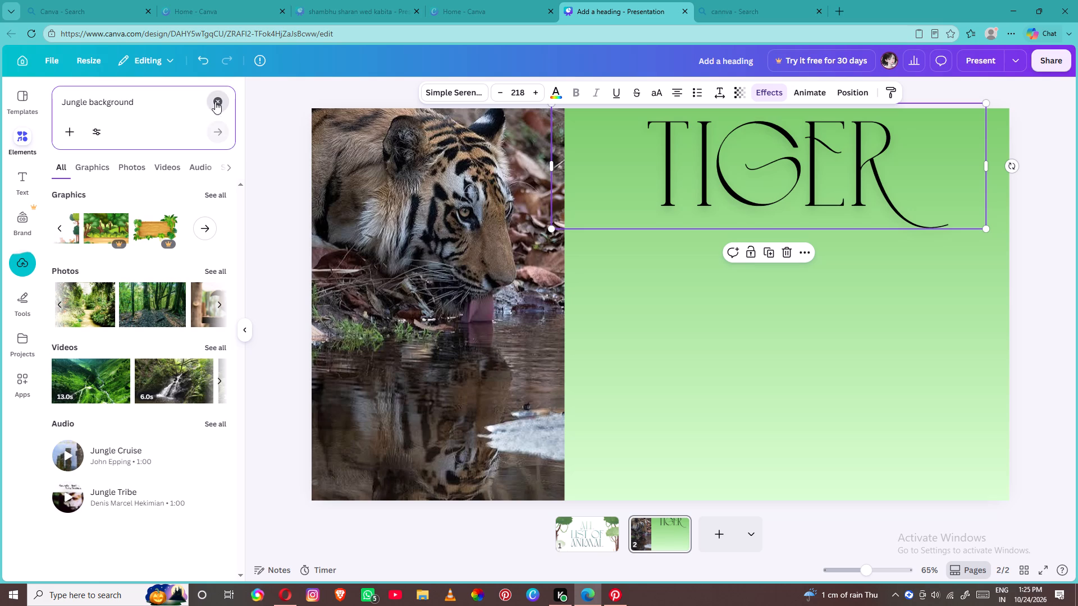
pyautogui.write('TIGER')
pyautogui.press('Return')
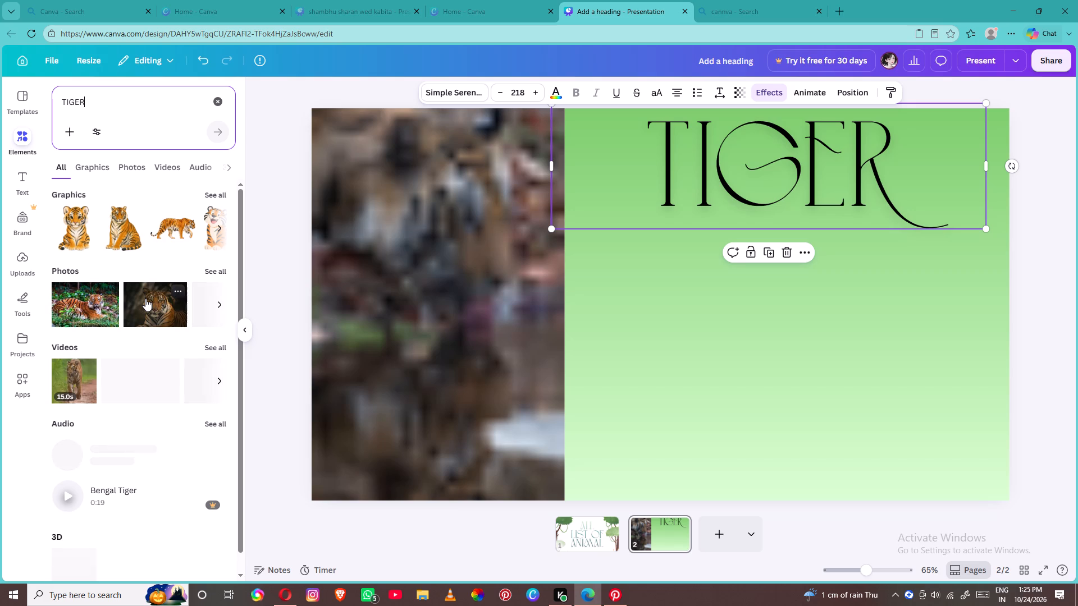
pyautogui.click(225, 196)
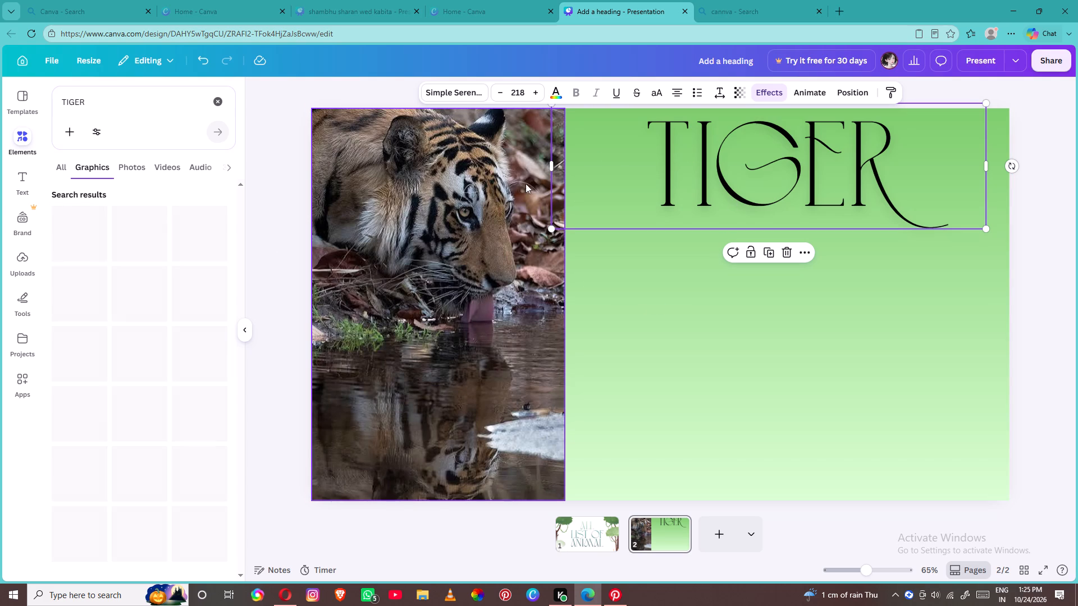
# Move the "TIGER" heading slightly higher, closer to the page's top edge, and deselect it.
pyautogui.moveTo(607, 167); pyautogui.dragTo(608, 159)
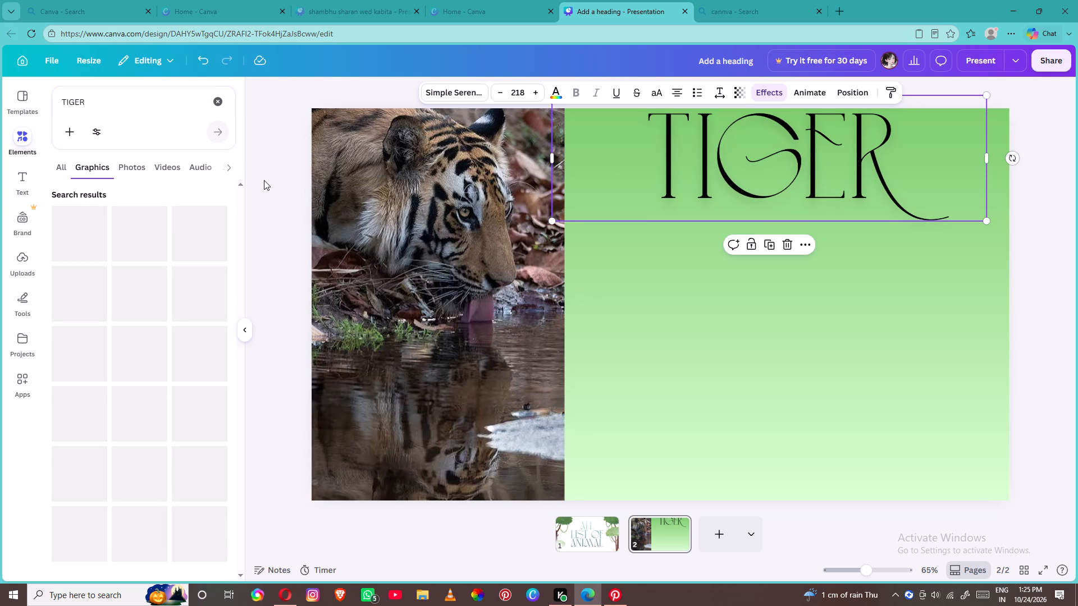
pyautogui.click(264, 180)
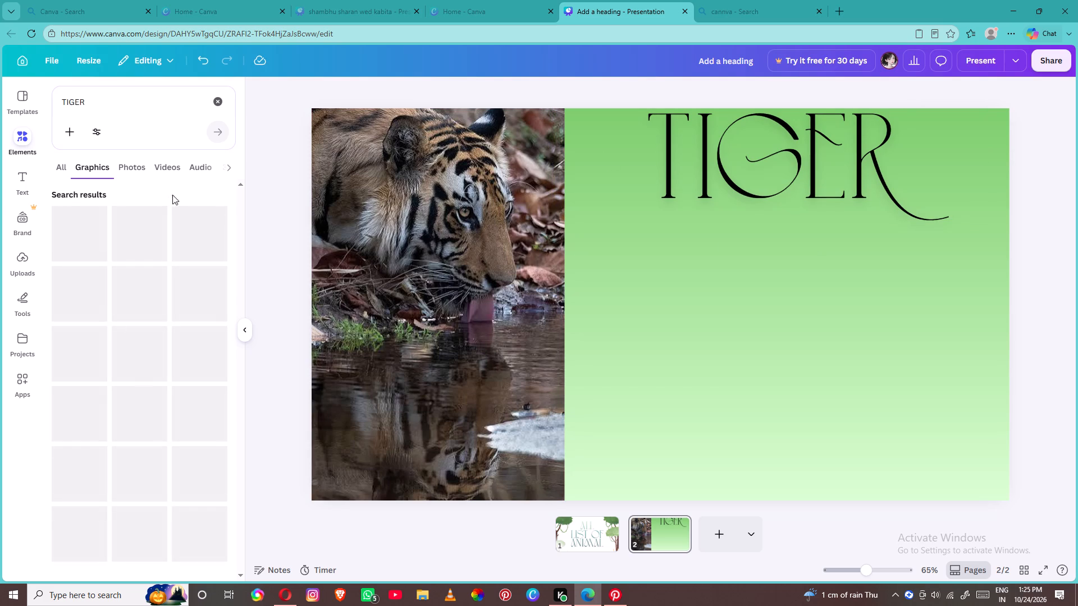
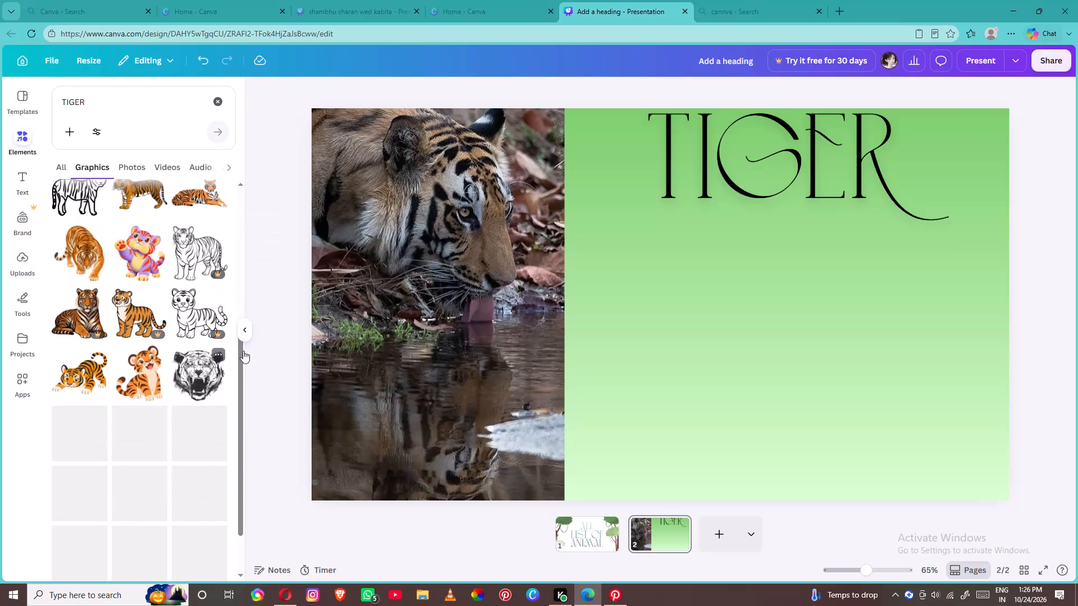
# Add the black paw-print trail graphic and place it in the green area's upper corner, between the tiger photo and the "TIGER" heading.
pyautogui.click(647, 323)
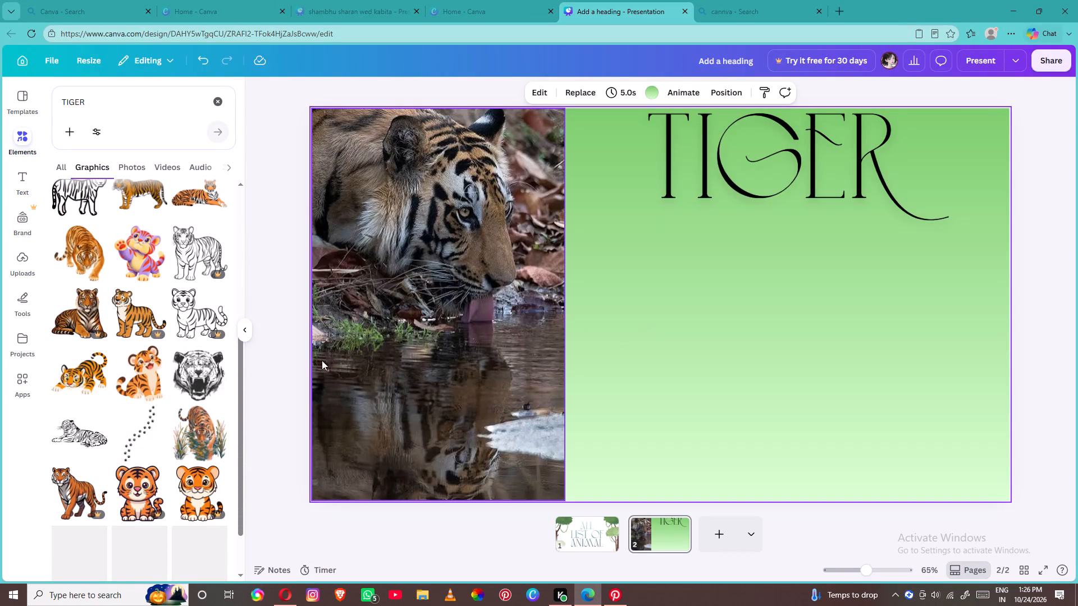
pyautogui.click(152, 434)
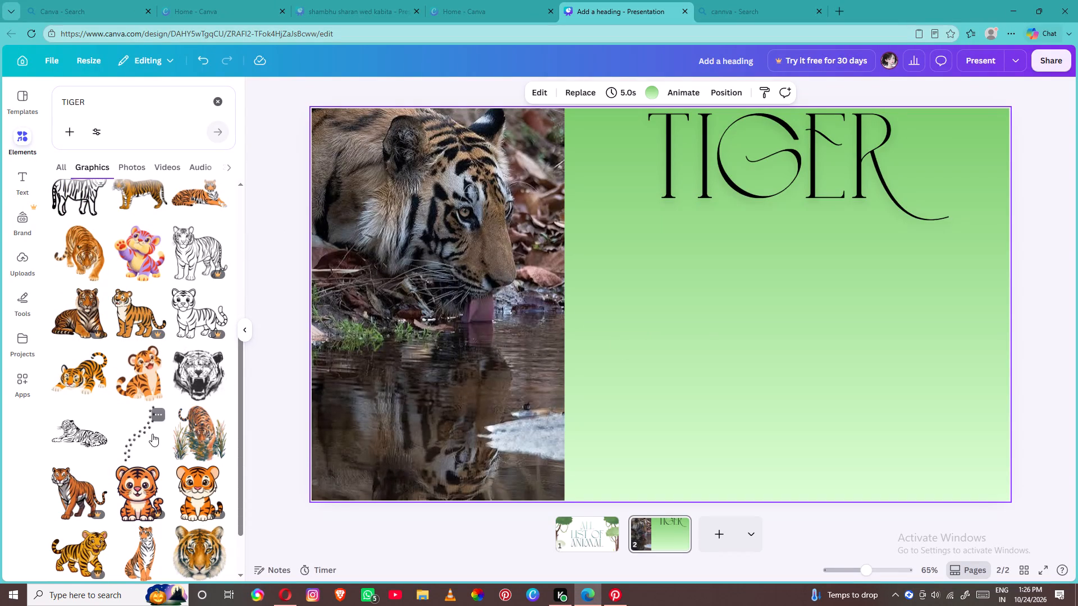
pyautogui.moveTo(625, 287); pyautogui.dragTo(622, 291)
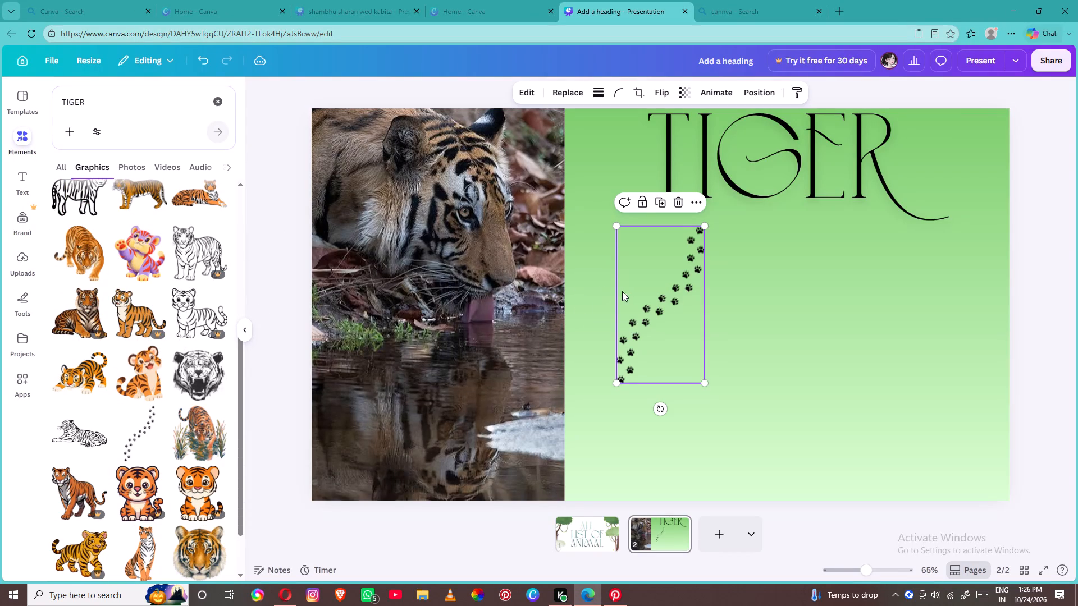
pyautogui.moveTo(622, 291); pyautogui.dragTo(582, 424)
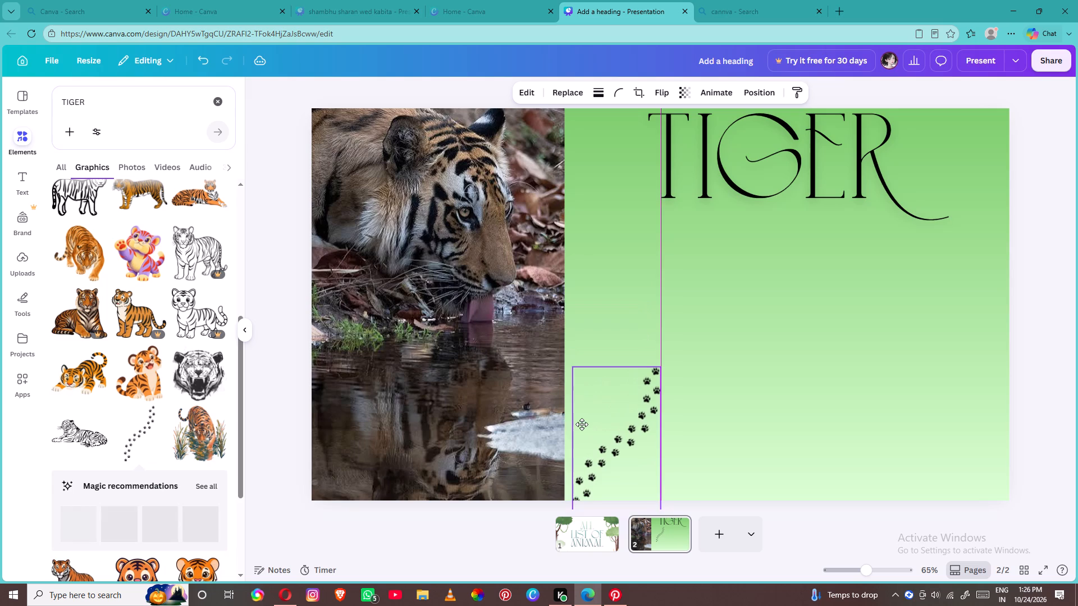
pyautogui.moveTo(582, 424); pyautogui.dragTo(582, 160)
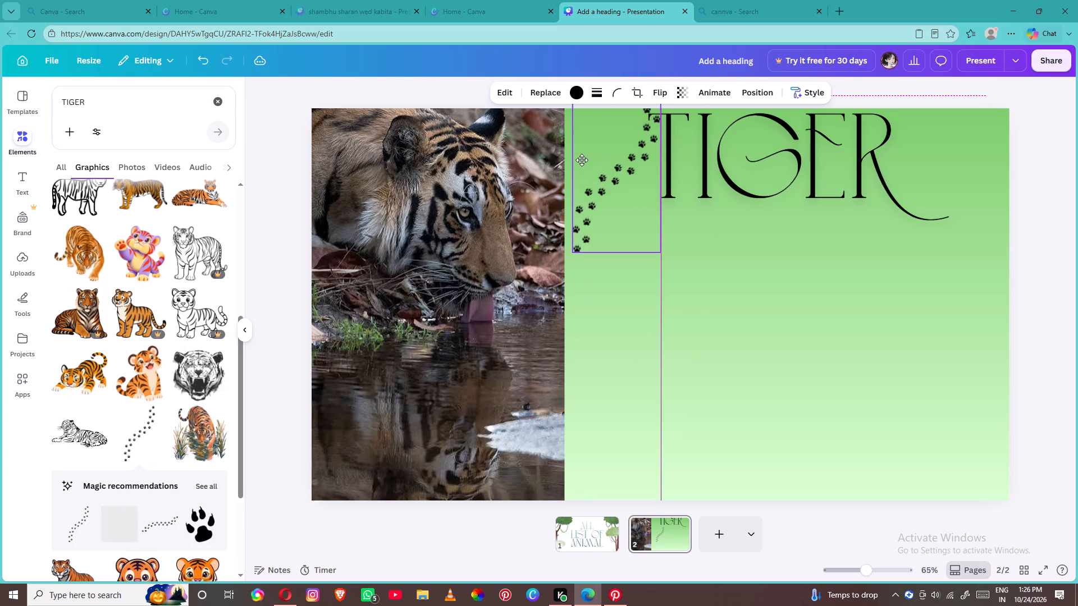
pyautogui.moveTo(582, 160); pyautogui.dragTo(572, 161)
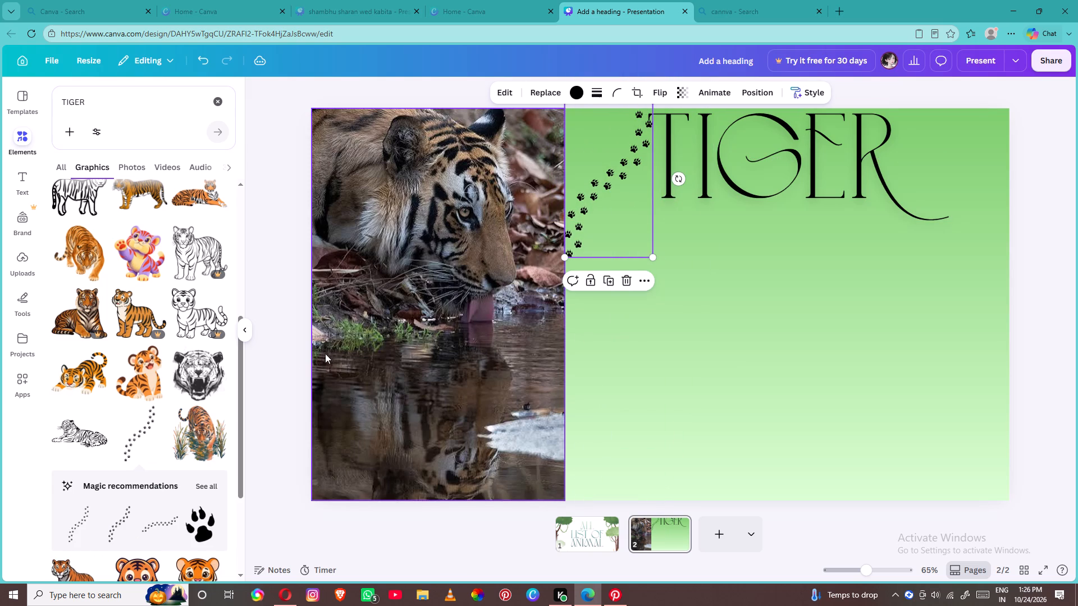
# Add the black three-claw scratch graphic from the paw trail's full Magic recommendations and shrink it.
pyautogui.click(200, 483)
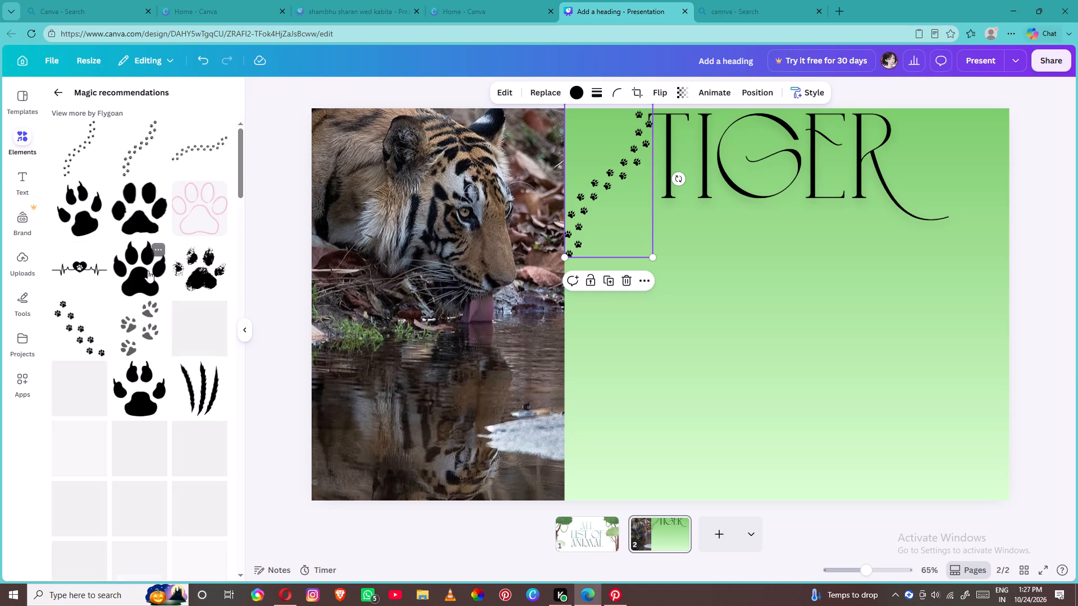
pyautogui.click(202, 383)
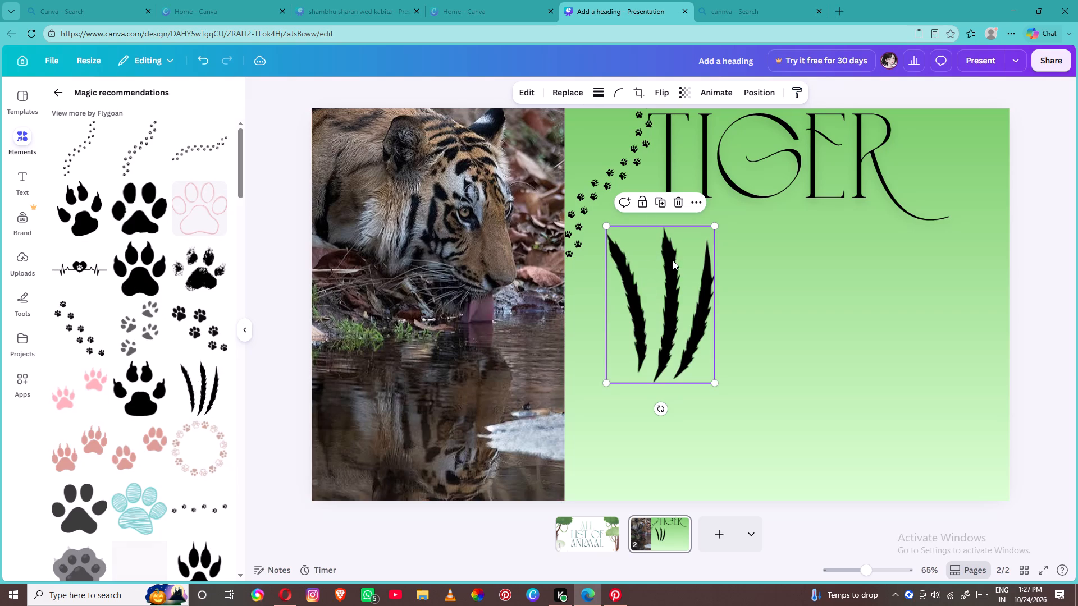
pyautogui.moveTo(709, 224); pyautogui.dragTo(684, 281)
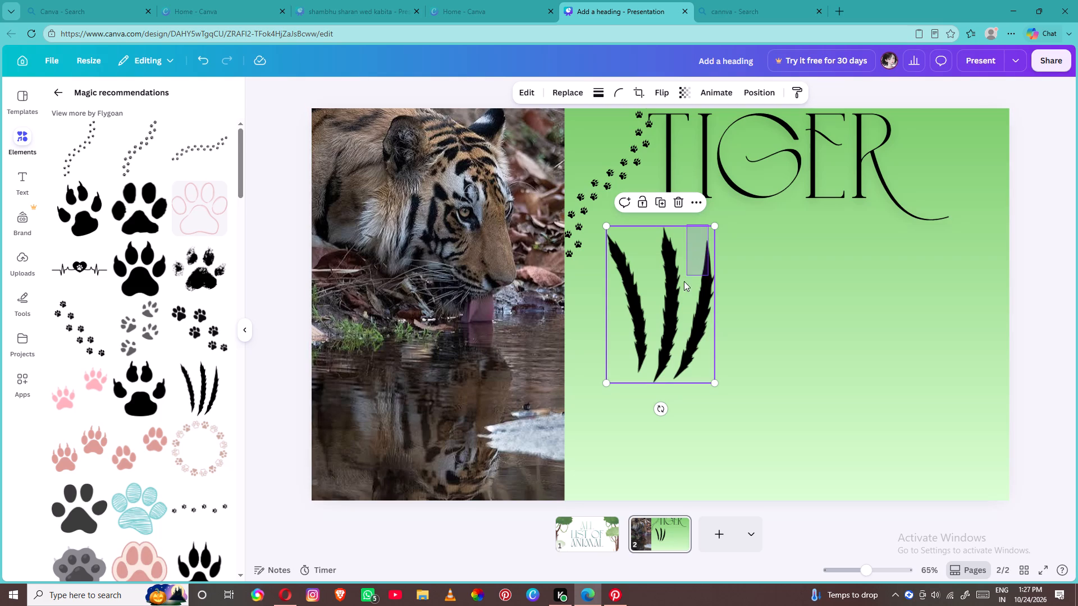
pyautogui.moveTo(684, 281); pyautogui.dragTo(679, 293)
pyautogui.moveTo(716, 228); pyautogui.dragTo(685, 300)
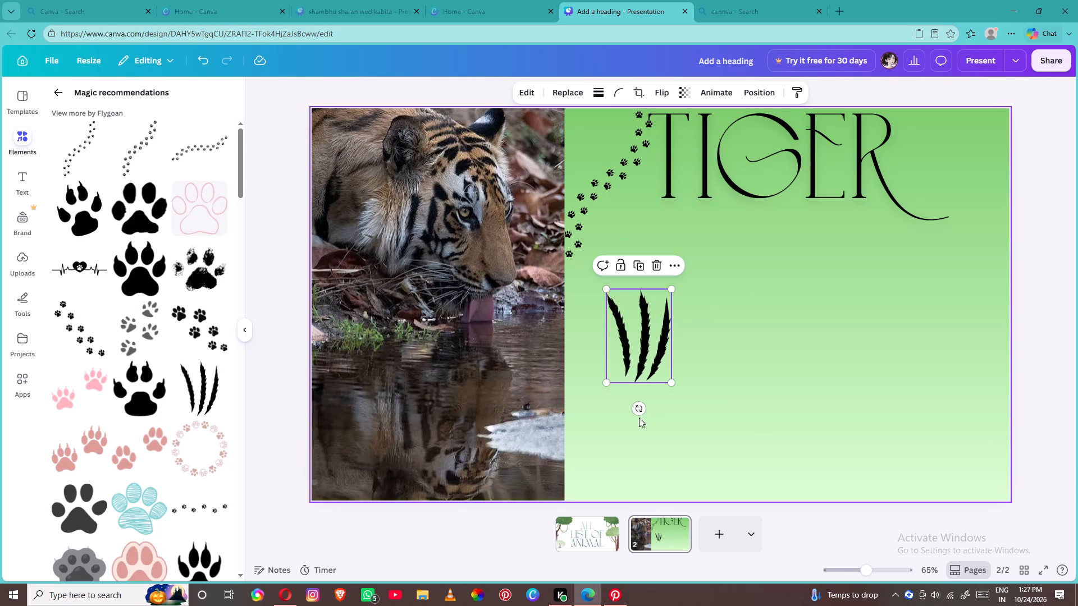
# Rotate the claw scratch graphic to about -138° and move it into the page's top corner after the "TIGER" heading.
pyautogui.moveTo(637, 408); pyautogui.dragTo(699, 227)
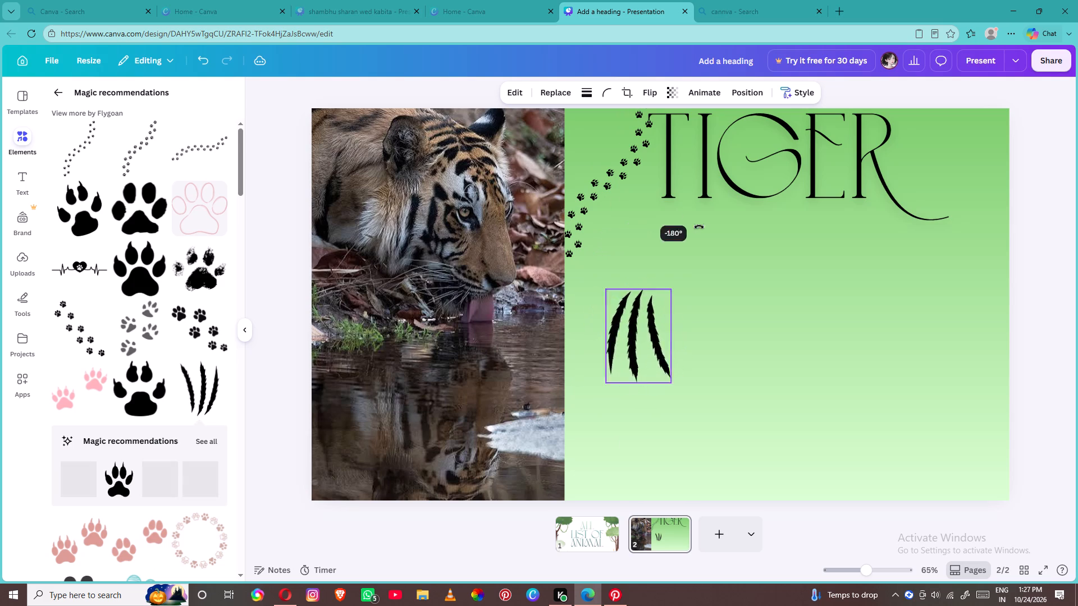
pyautogui.moveTo(699, 227); pyautogui.dragTo(718, 252)
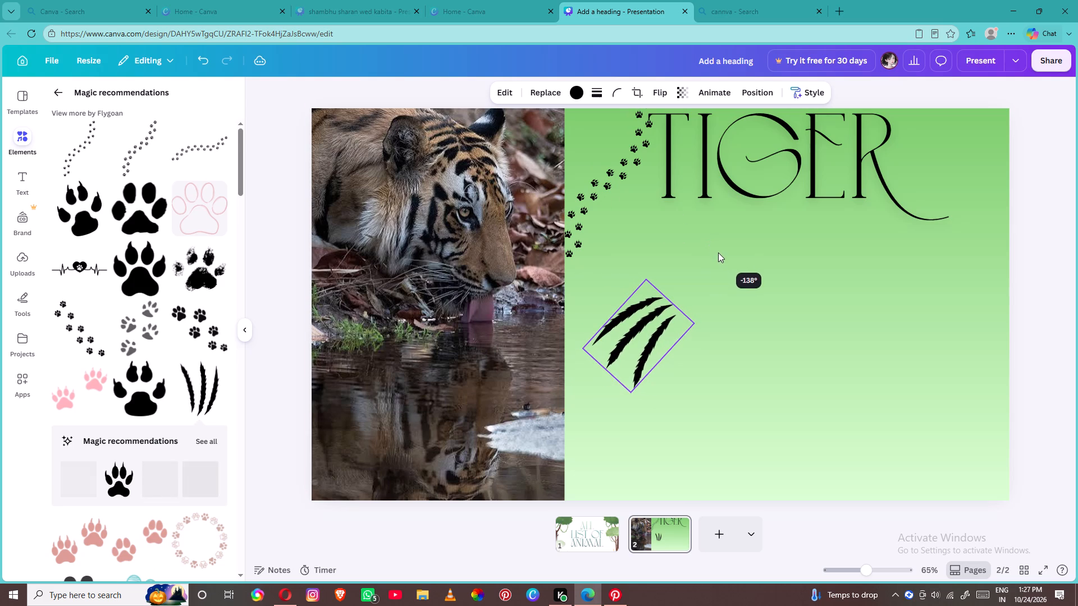
pyautogui.moveTo(651, 325); pyautogui.dragTo(984, 127)
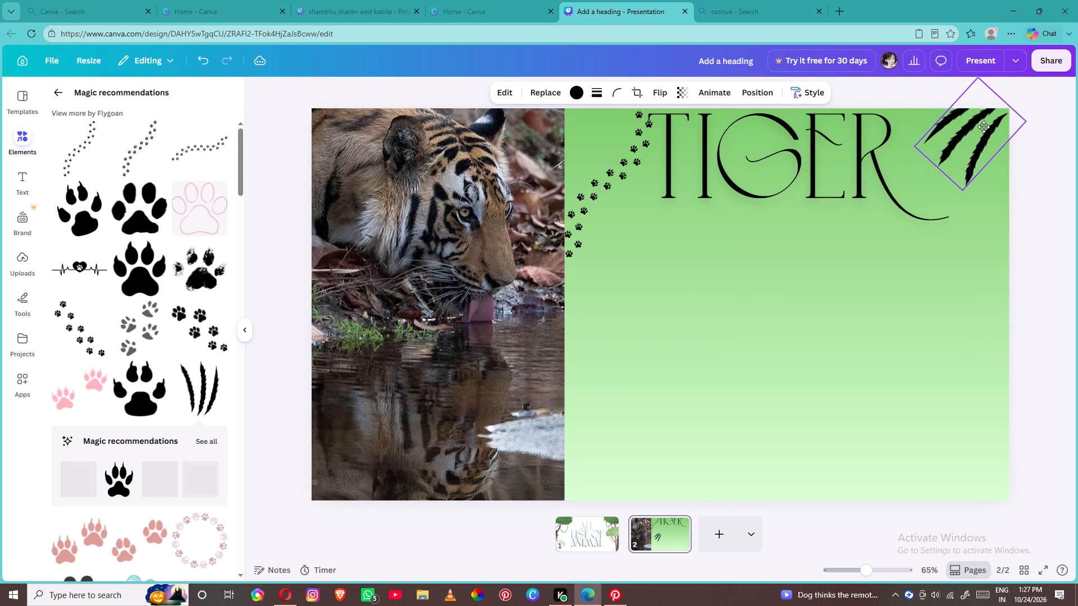
pyautogui.moveTo(984, 127); pyautogui.dragTo(987, 131)
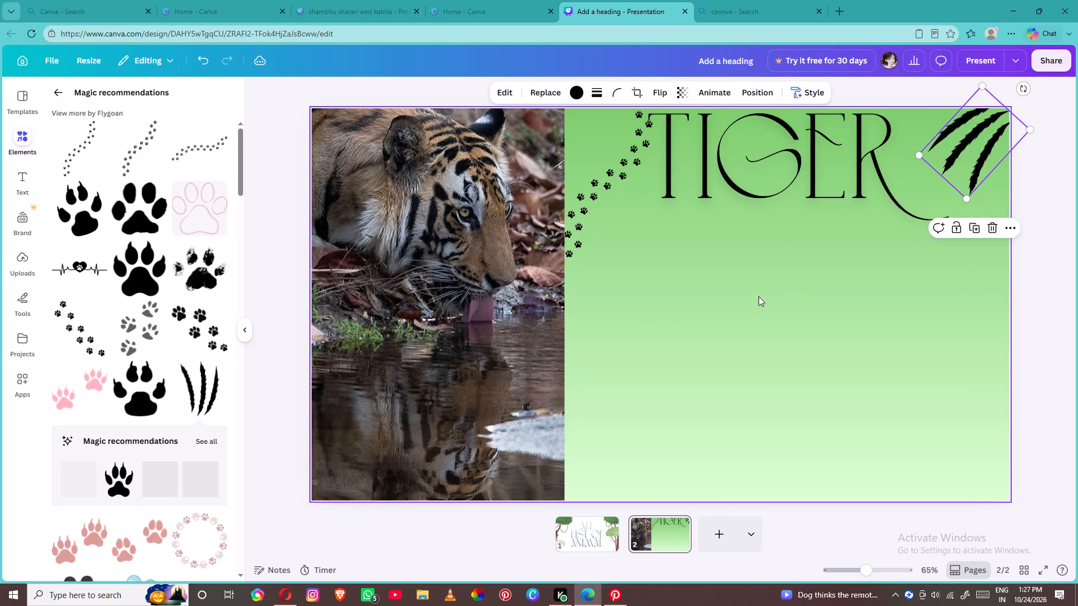
# Return to the "TIGER" graphics results, add the black-and-white roaring tiger head, and scale it down to a small graphic.
pyautogui.scroll(6, 85, 298)
pyautogui.scroll(2, 173, 272)
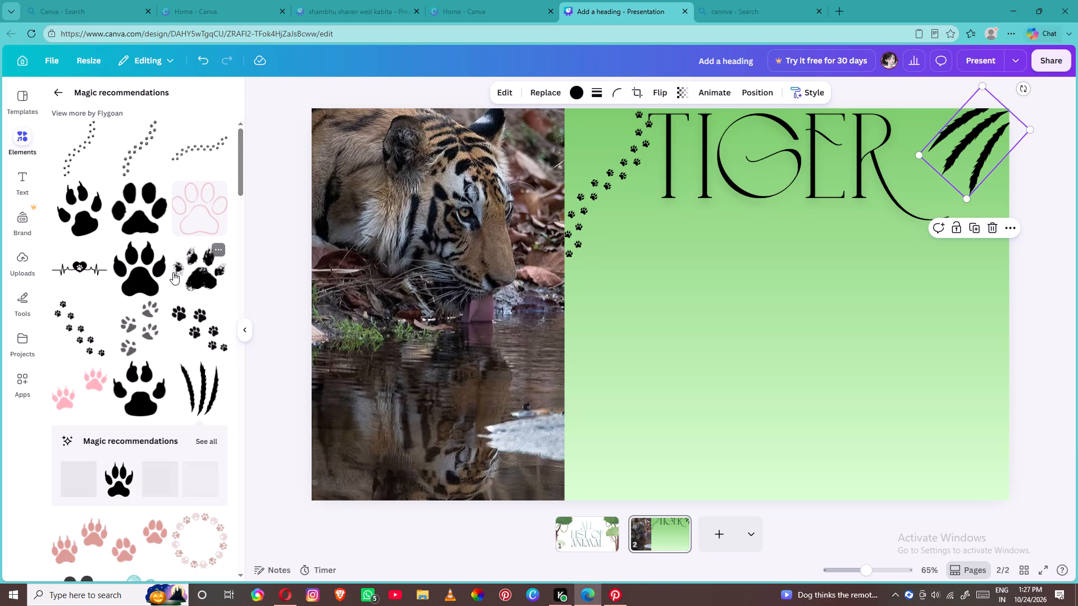
pyautogui.scroll(4, 173, 272)
pyautogui.scroll(-5, 181, 288)
pyautogui.scroll(9, 181, 299)
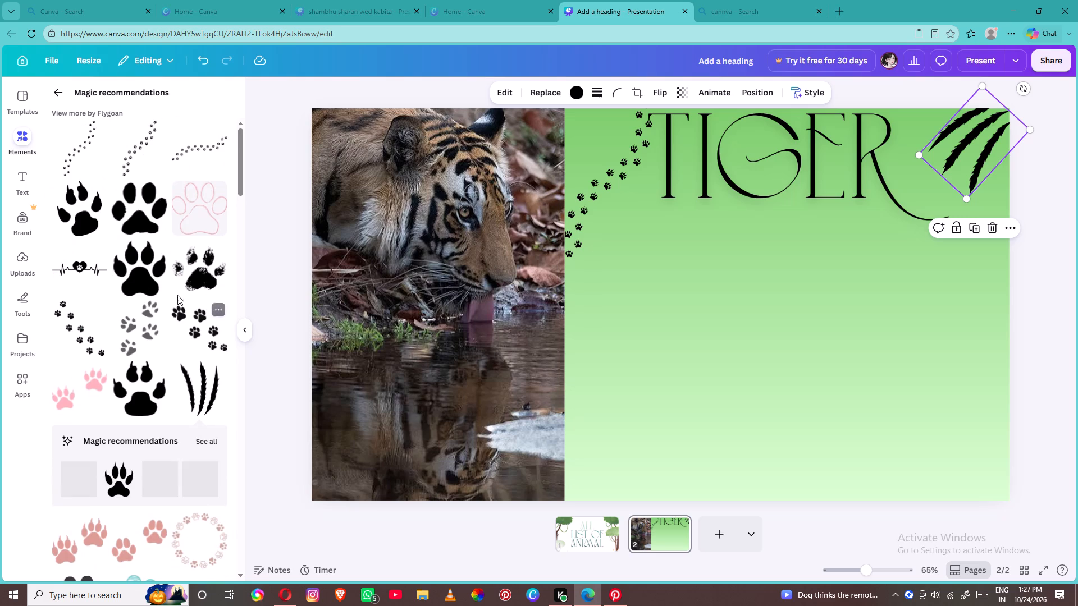
pyautogui.click(59, 84)
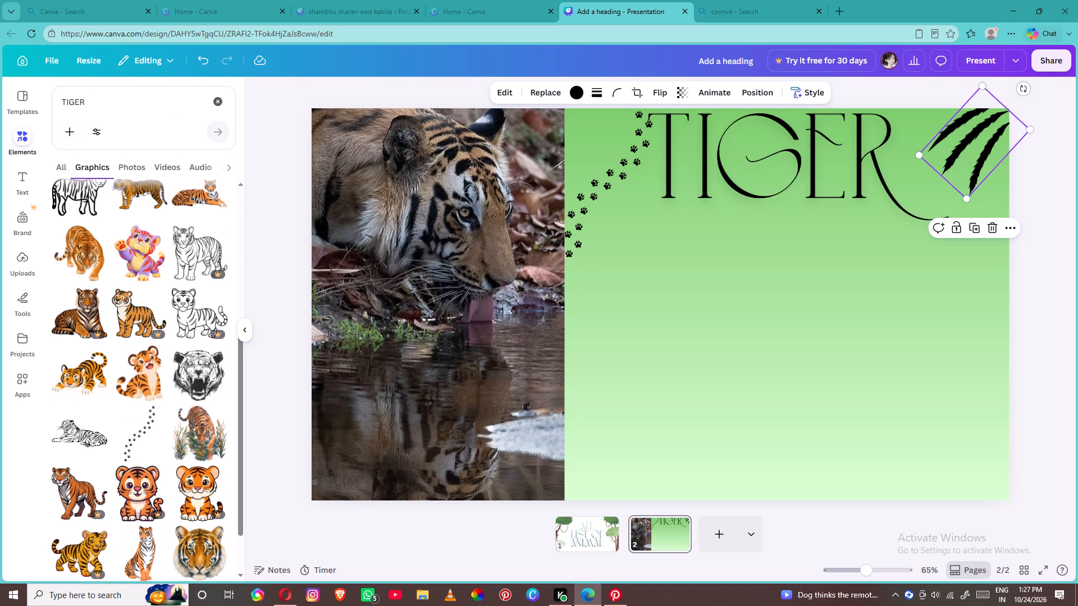
pyautogui.scroll(-2, 147, 291)
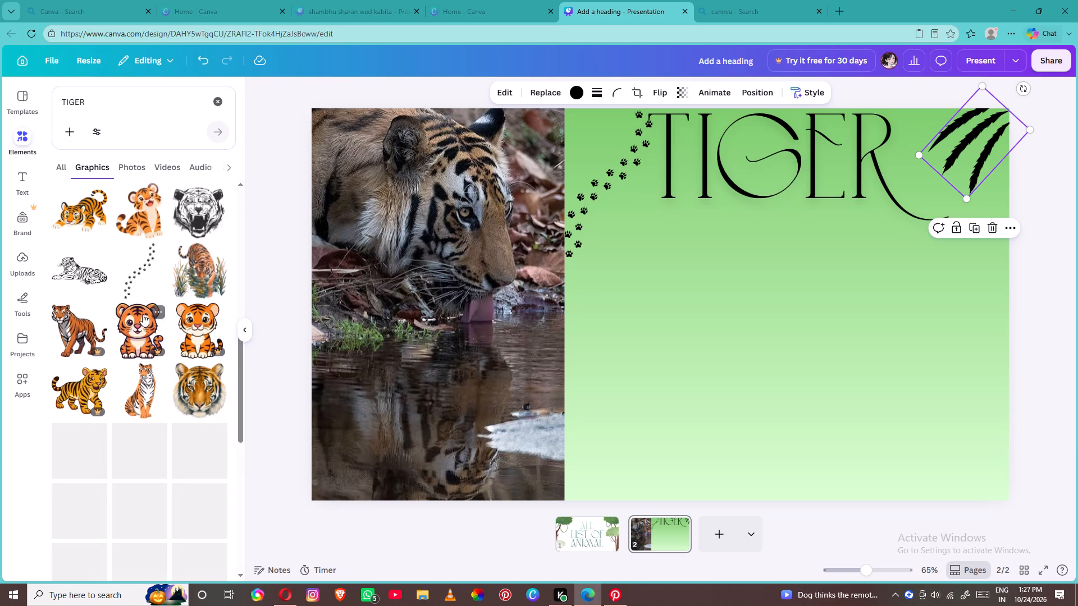
pyautogui.click(205, 214)
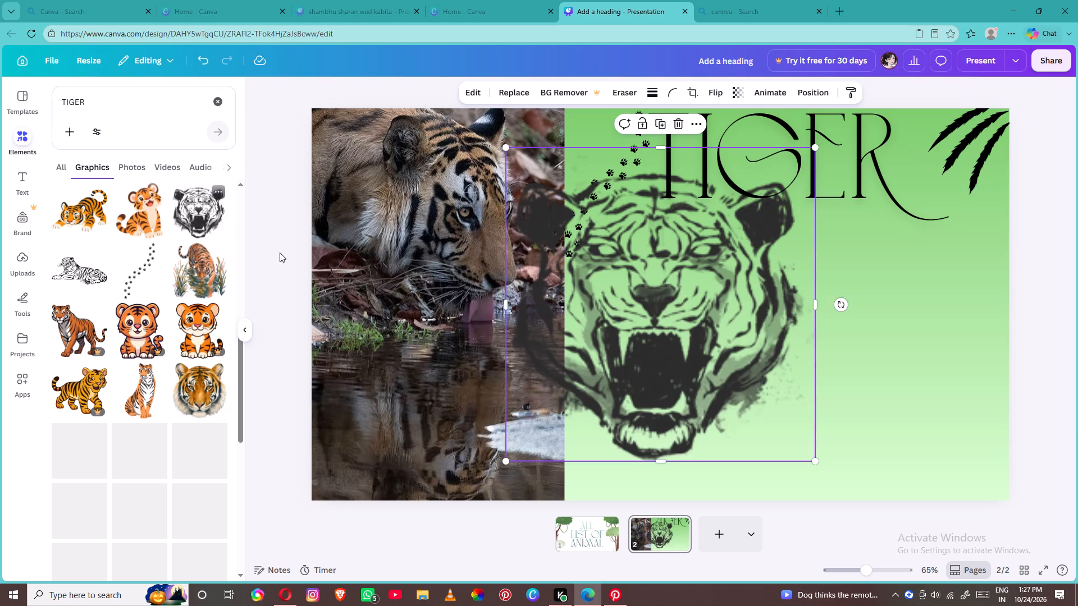
pyautogui.moveTo(510, 147); pyautogui.dragTo(654, 376)
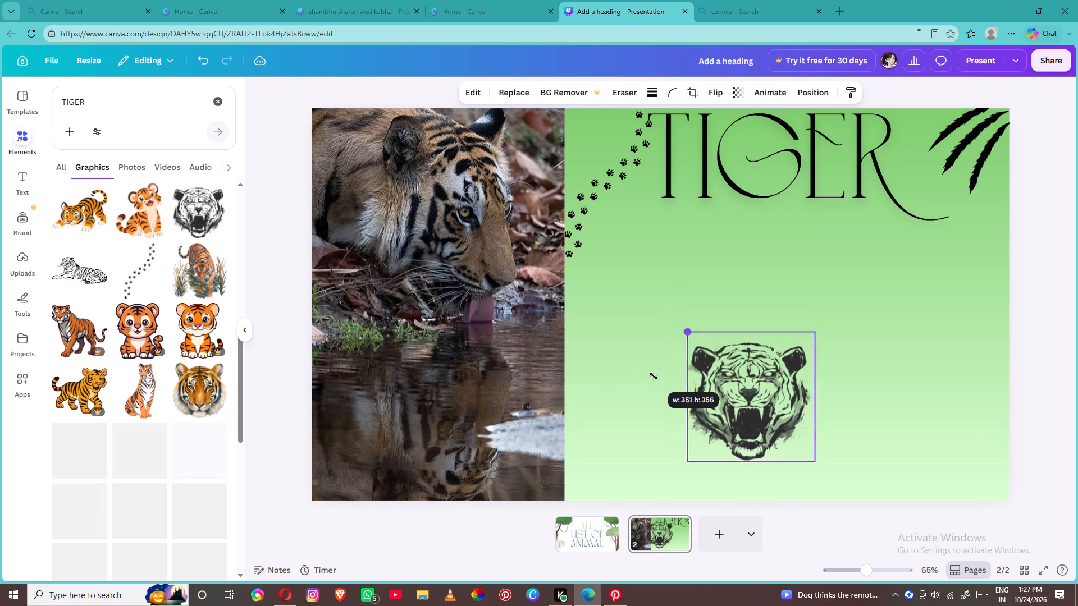
pyautogui.moveTo(654, 376); pyautogui.dragTo(656, 378)
# Move the roaring tiger head to the green area's bottom corner beside the photo and shrink it further to fit there.
pyautogui.moveTo(748, 385); pyautogui.dragTo(652, 418)
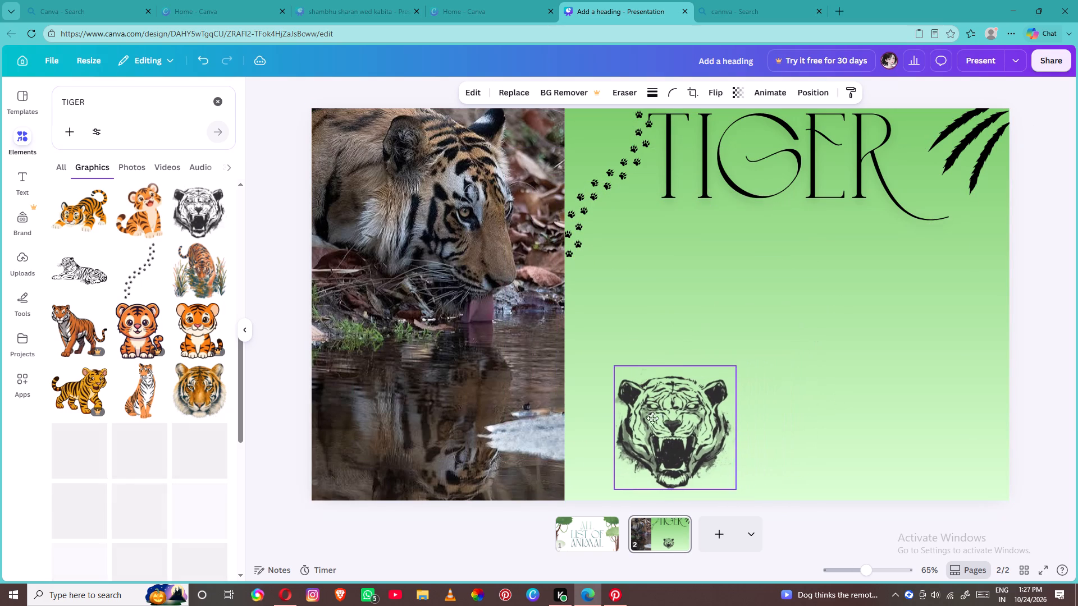
pyautogui.moveTo(652, 418); pyautogui.dragTo(619, 432)
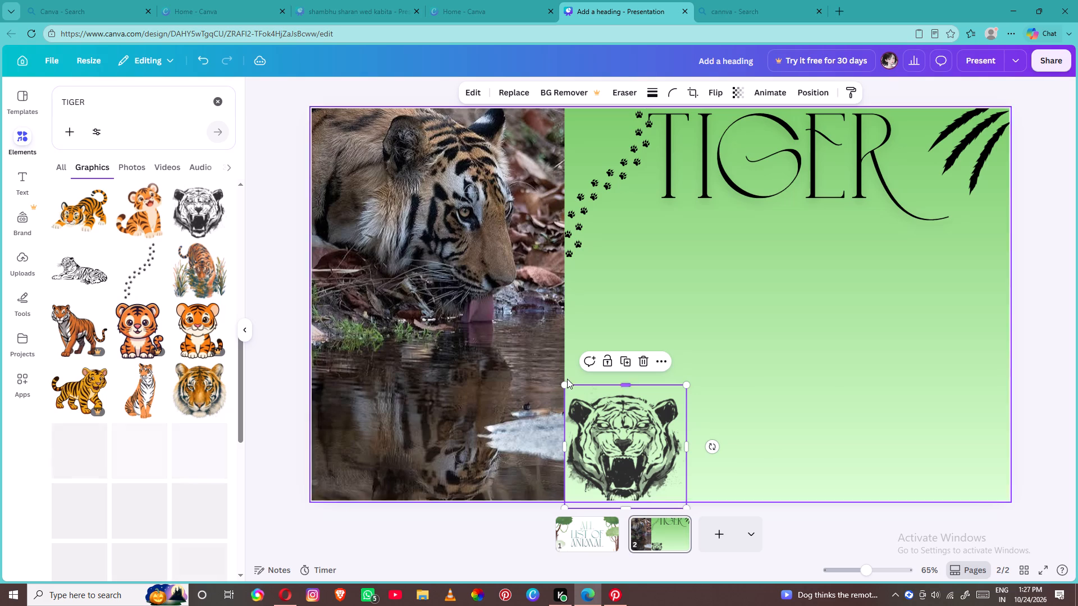
pyautogui.moveTo(563, 380); pyautogui.dragTo(597, 413)
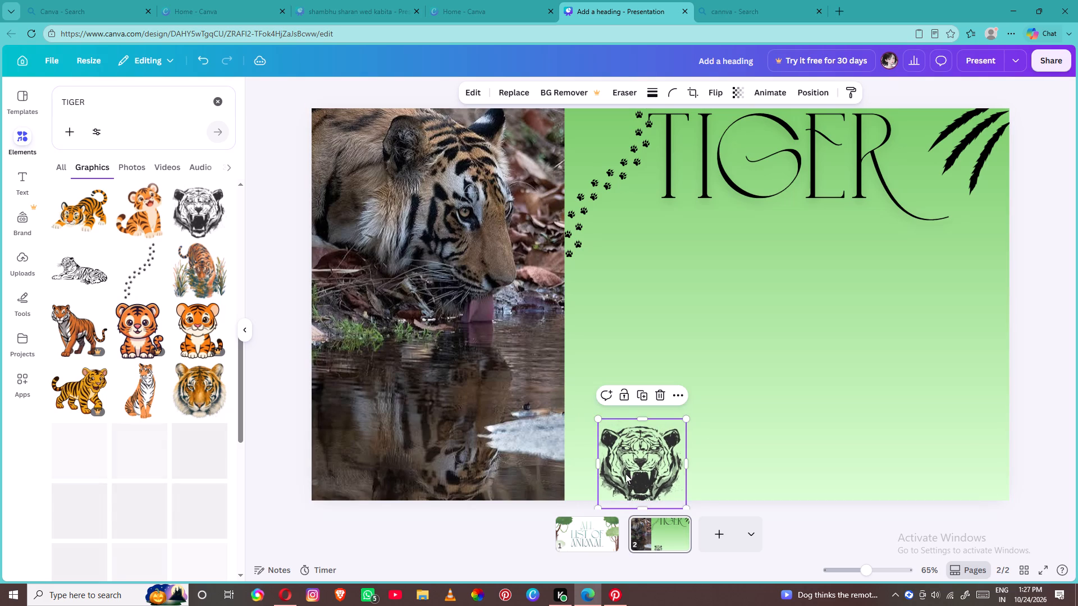
pyautogui.moveTo(620, 472); pyautogui.dragTo(584, 474)
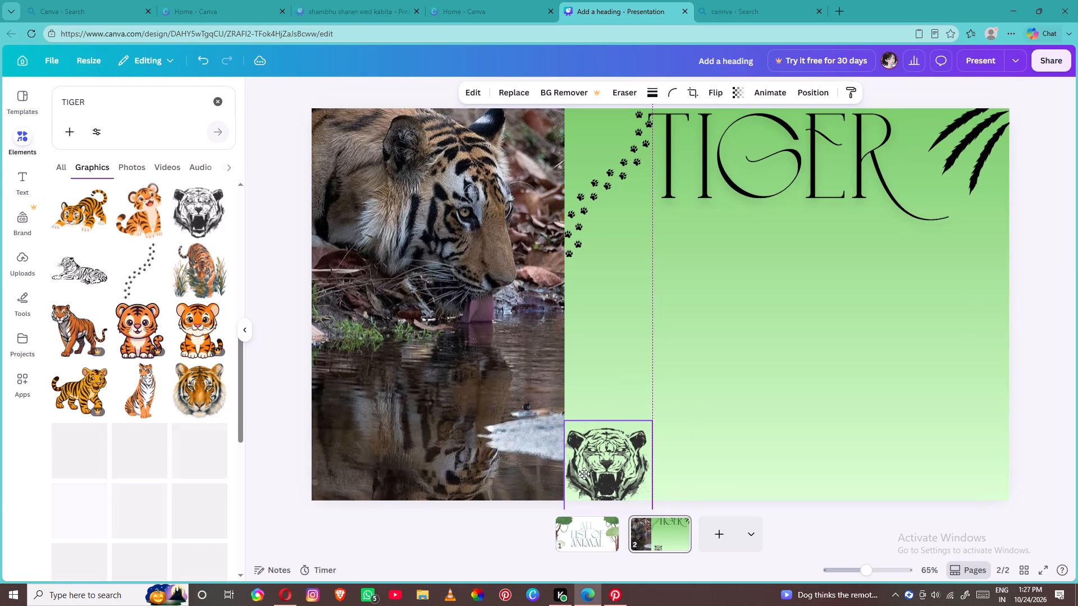
pyautogui.moveTo(584, 474); pyautogui.dragTo(582, 474)
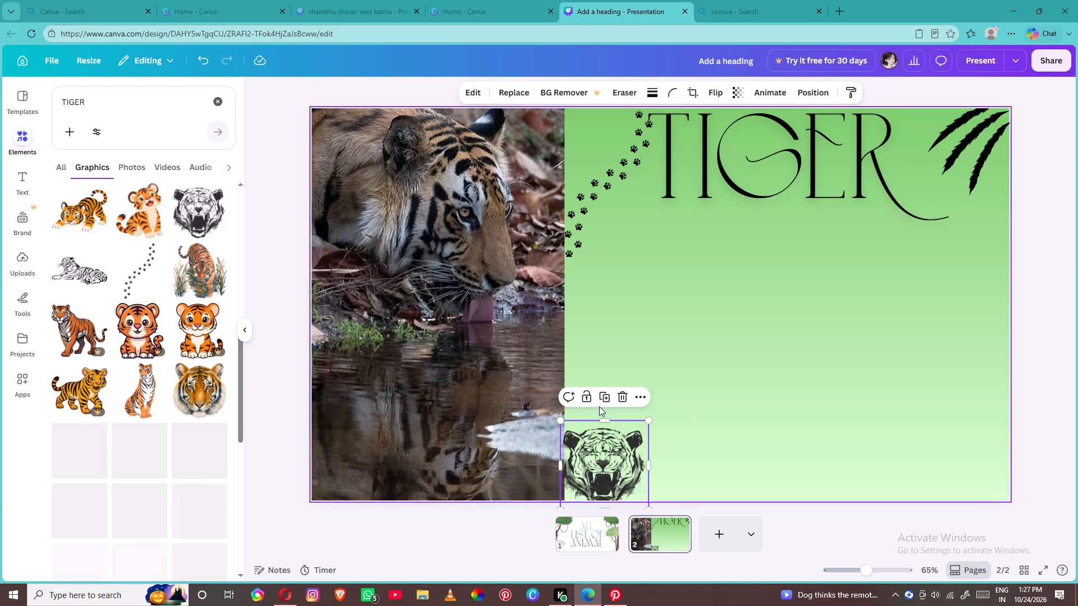
# Duplicate the roaring tiger head into an evenly spaced row of six along the bottom of the green area.
pyautogui.click(607, 397)
pyautogui.moveTo(630, 474); pyautogui.dragTo(676, 470)
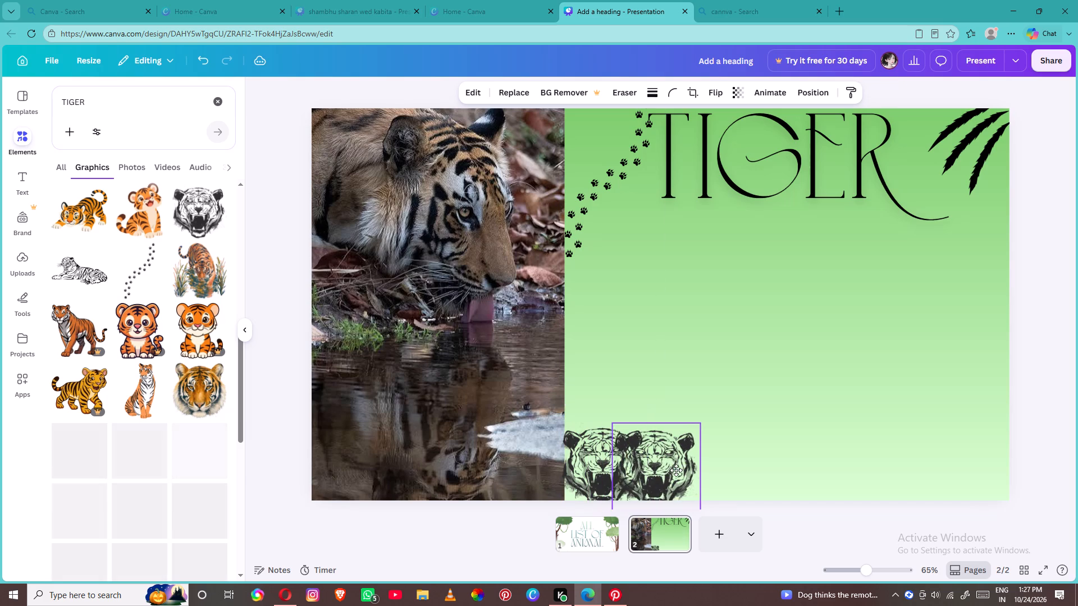
pyautogui.moveTo(676, 470); pyautogui.dragTo(705, 468)
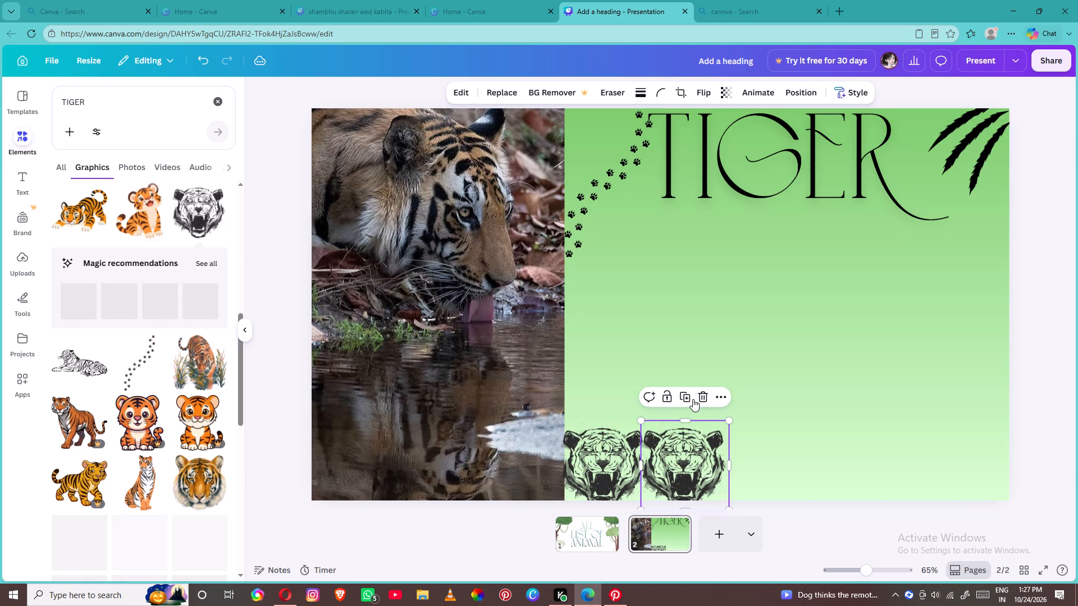
pyautogui.click(693, 399)
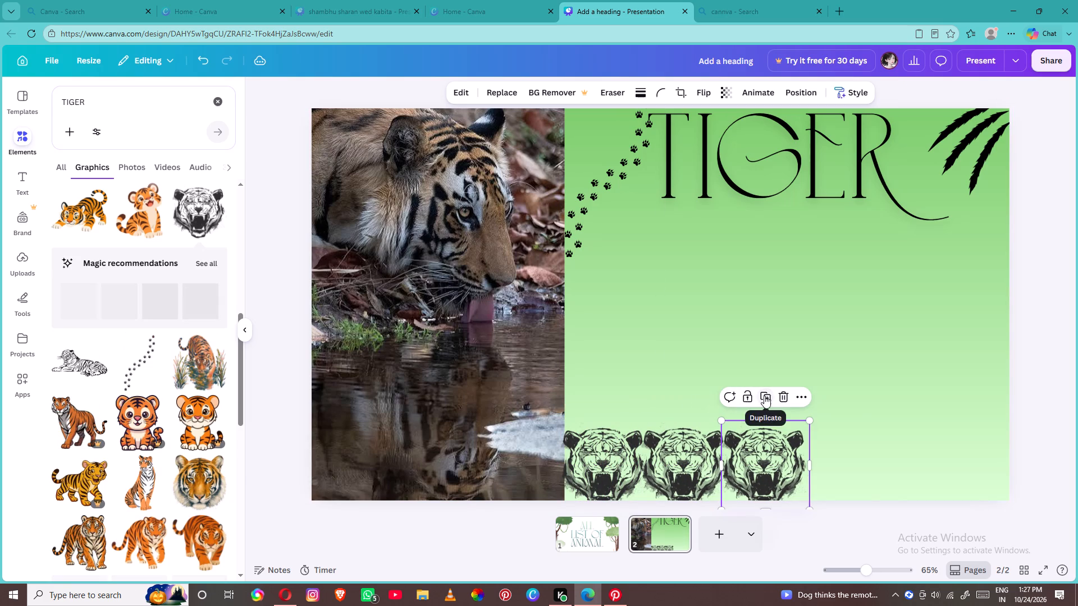
pyautogui.click(764, 396)
pyautogui.click(842, 398)
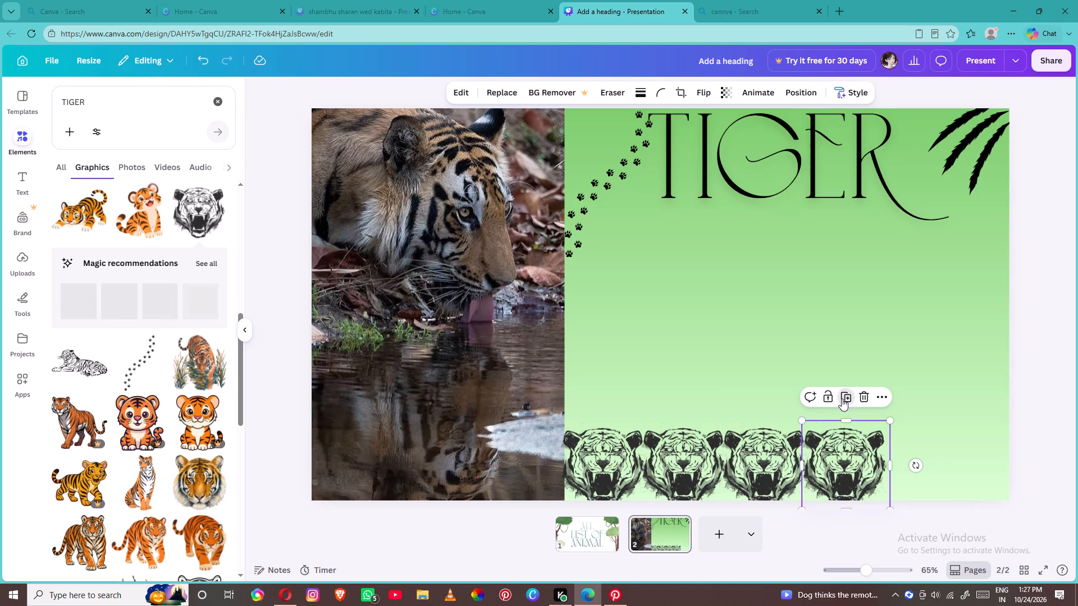
pyautogui.click(939, 401)
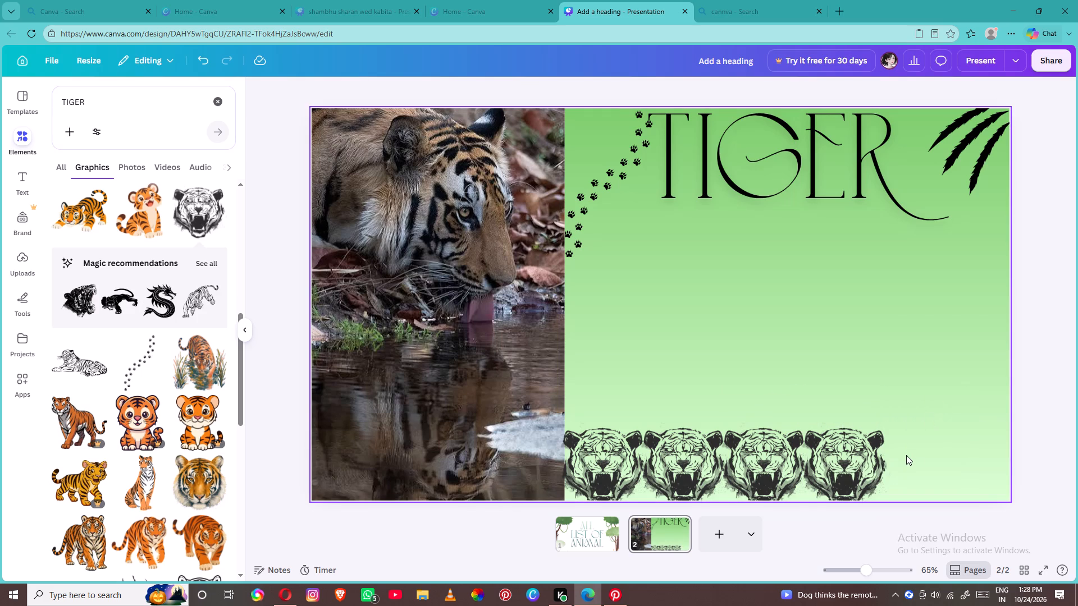
pyautogui.click(906, 456)
pyautogui.click(860, 475)
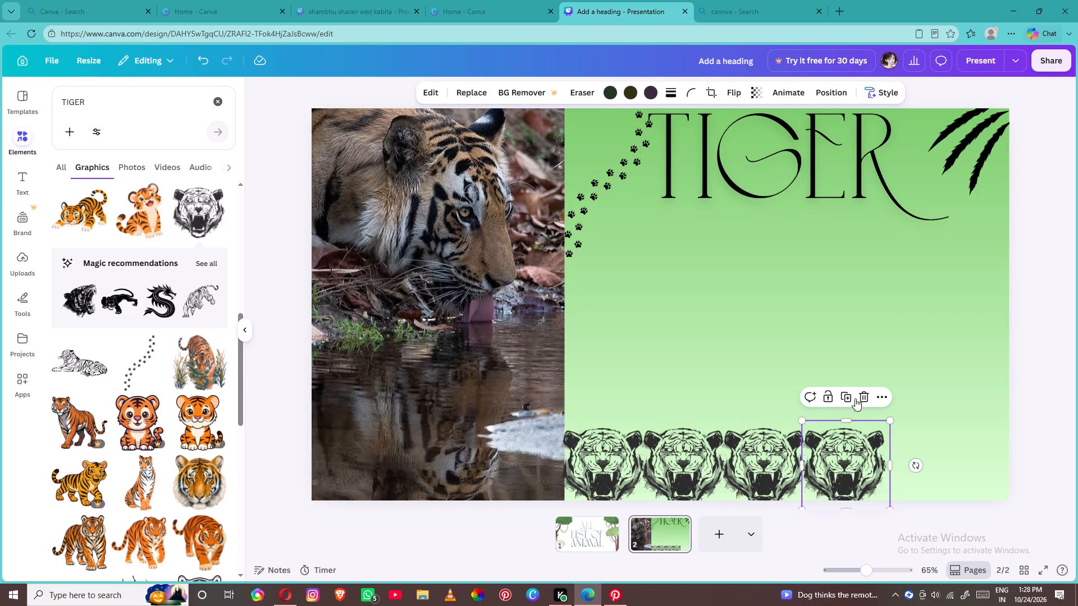
pyautogui.click(853, 396)
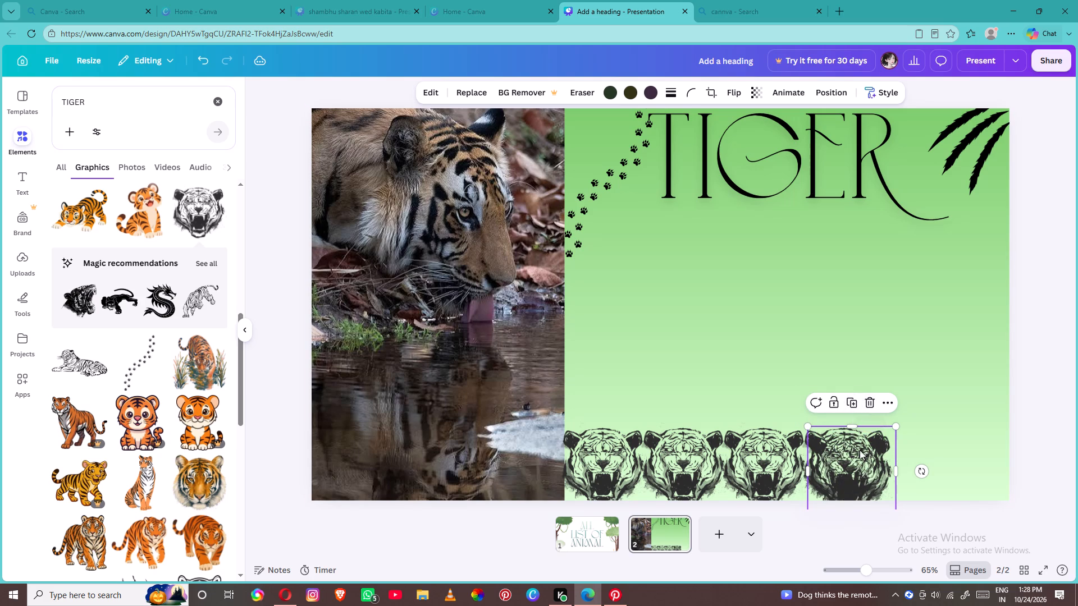
pyautogui.moveTo(860, 452); pyautogui.dragTo(936, 445)
pyautogui.click(922, 397)
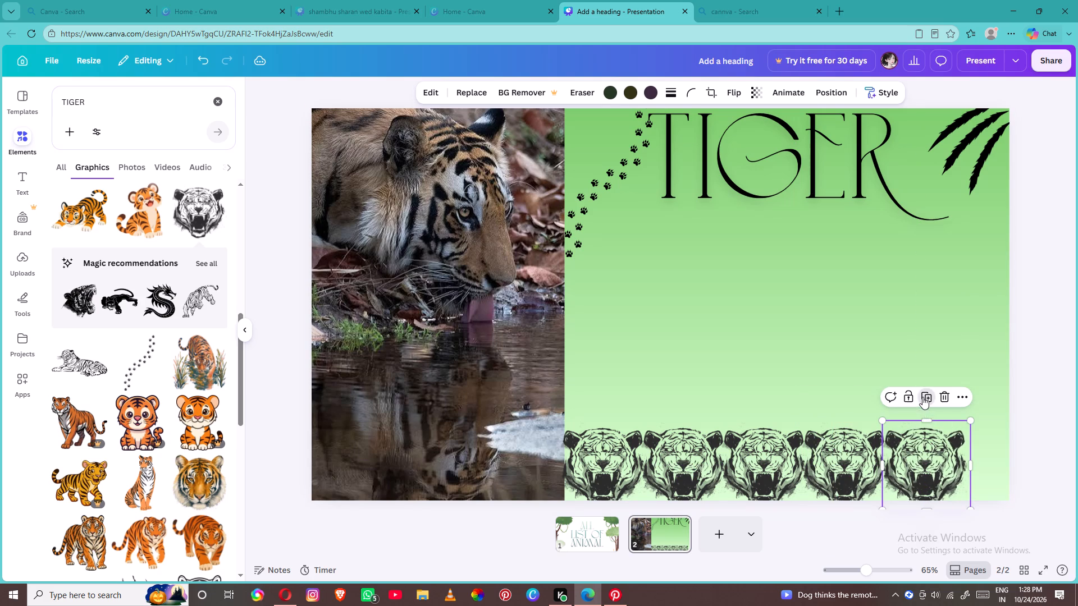
pyautogui.click(1029, 288)
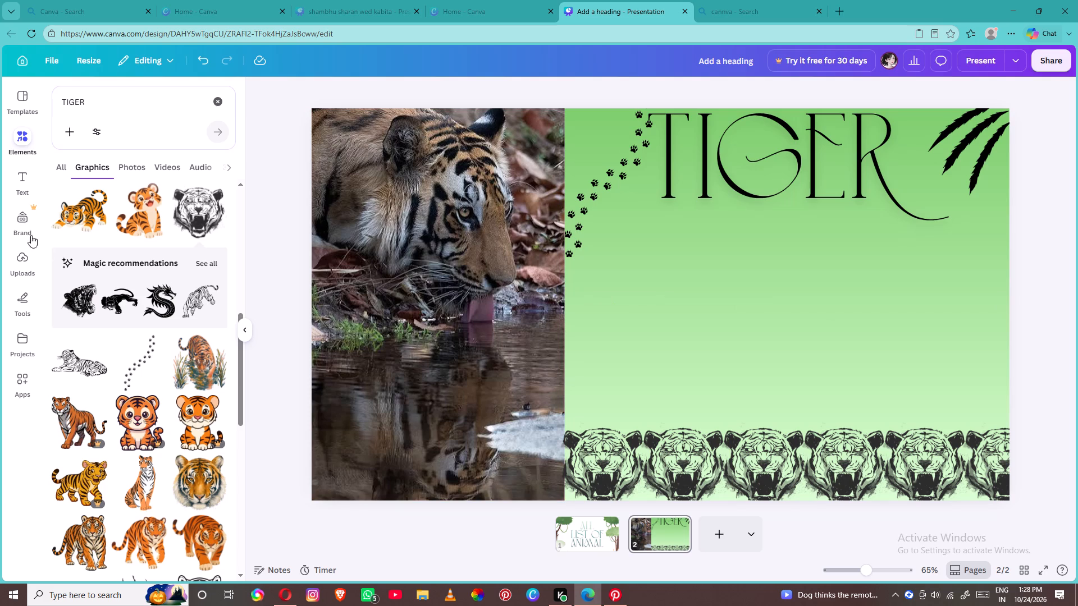
pyautogui.click(31, 182)
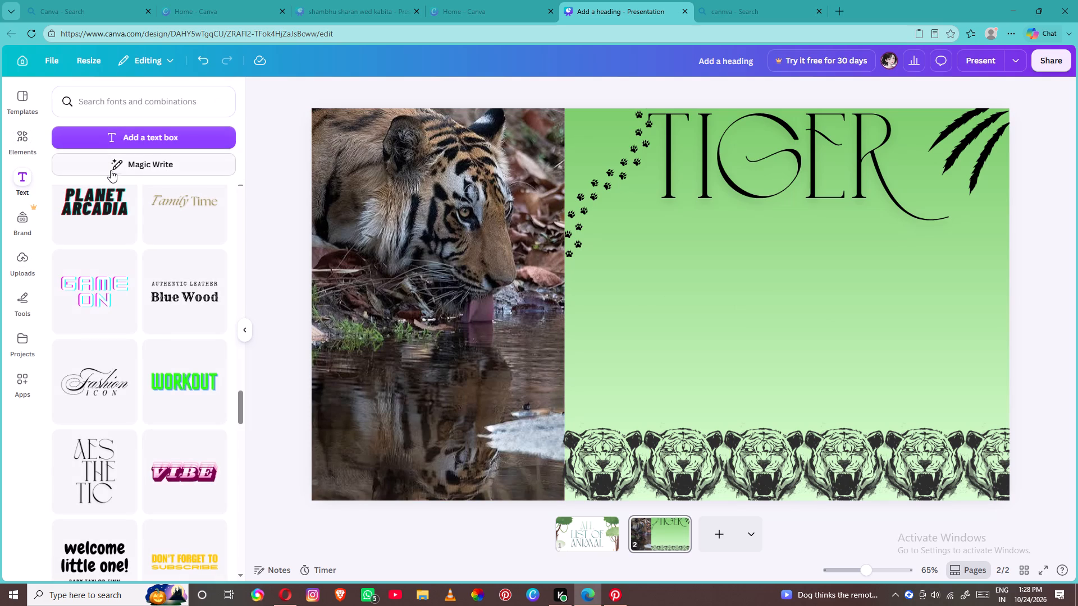
pyautogui.click(111, 168)
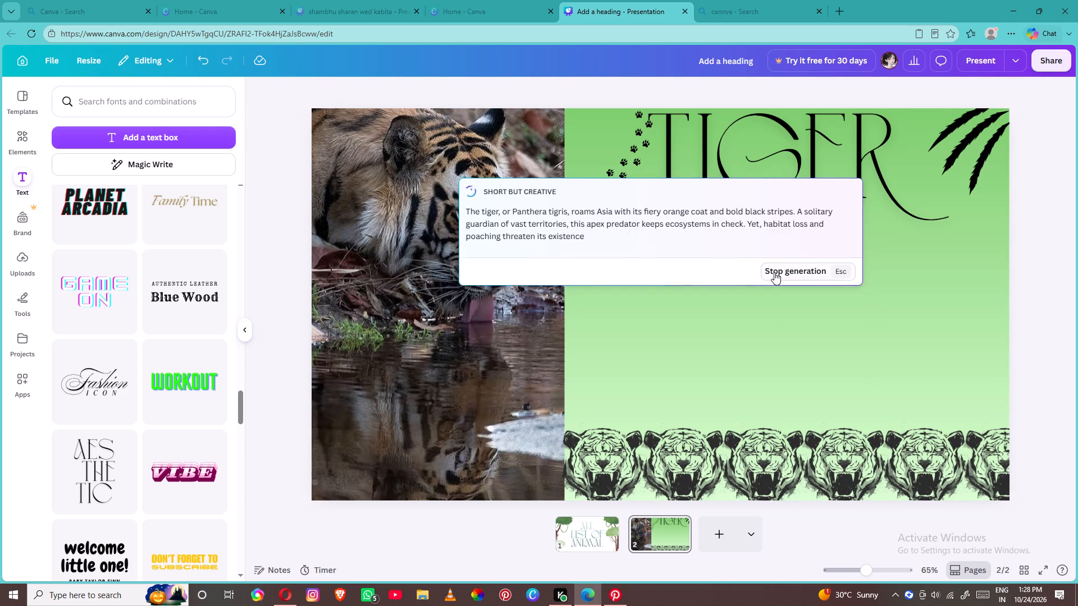
pyautogui.click(801, 295)
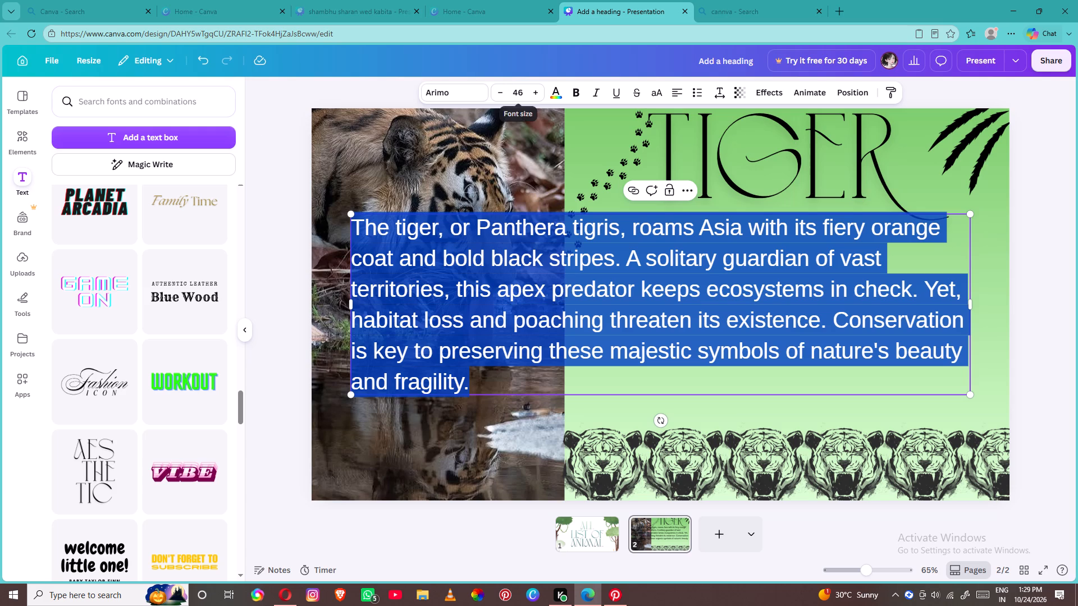
# Set the inserted tiger paragraph's font to Above the Beyond Script.
pyautogui.click(478, 93)
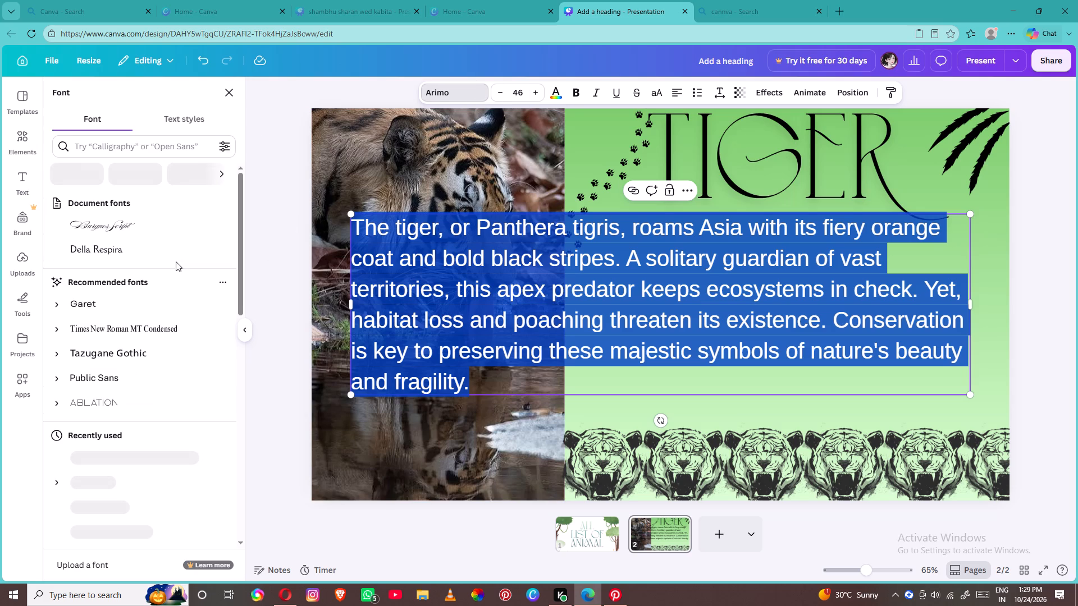
pyautogui.scroll(-1, 163, 366)
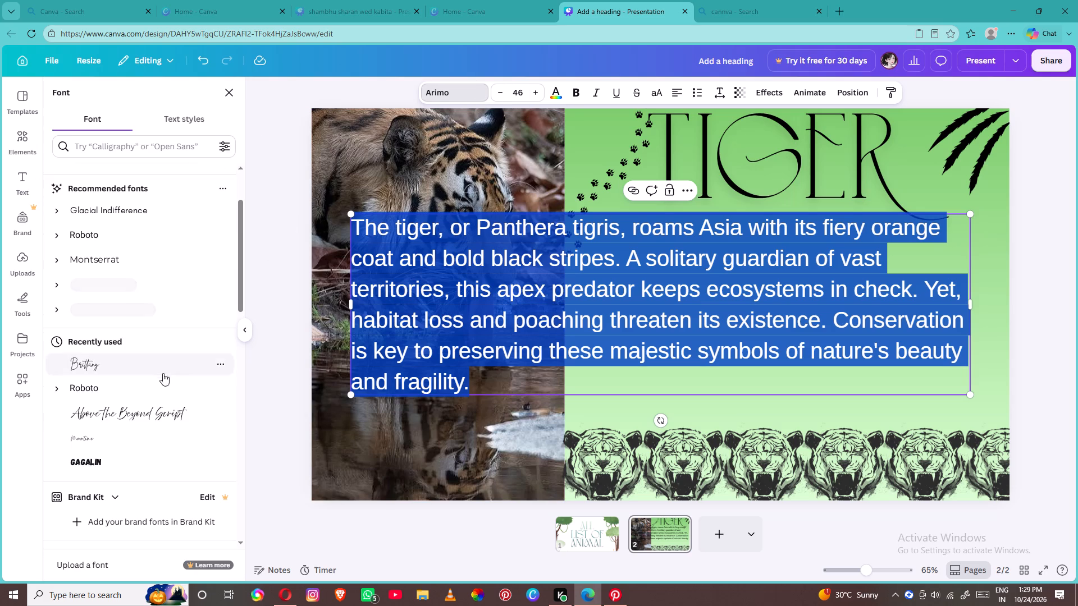
pyautogui.click(160, 410)
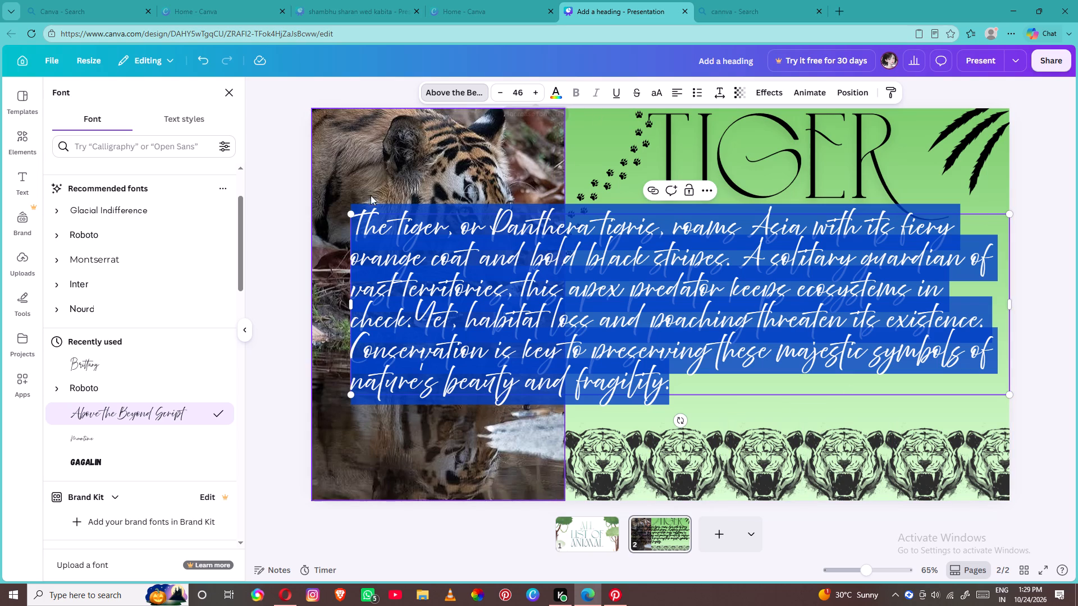
# Resize the tiger paragraph to the green area's width at font size 33.7 and place it between the heading and the tiger-head row.
pyautogui.moveTo(350, 212); pyautogui.dragTo(625, 274)
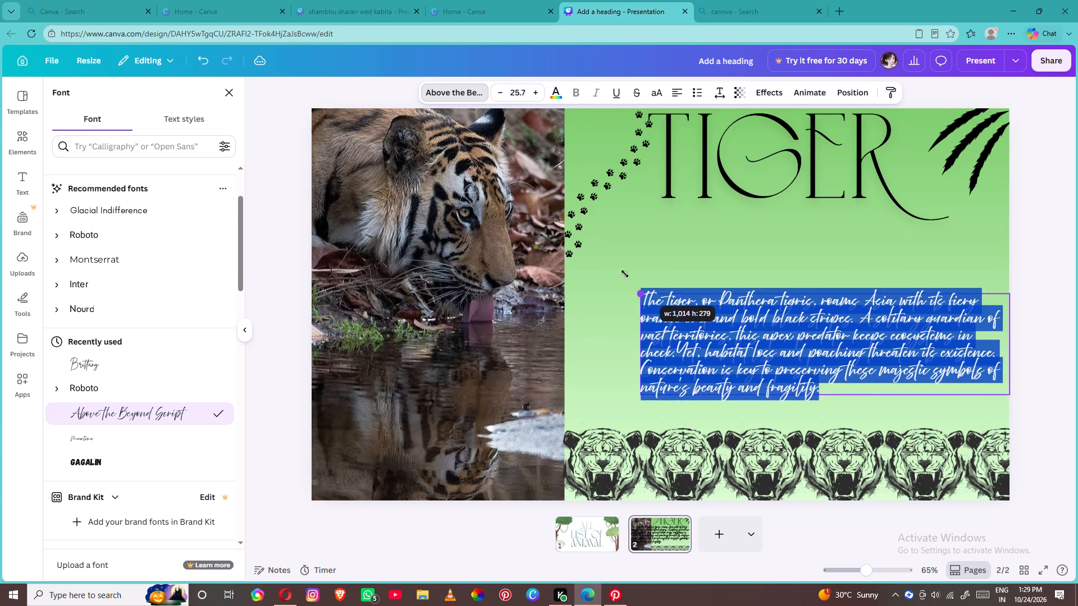
pyautogui.moveTo(625, 274); pyautogui.dragTo(592, 246)
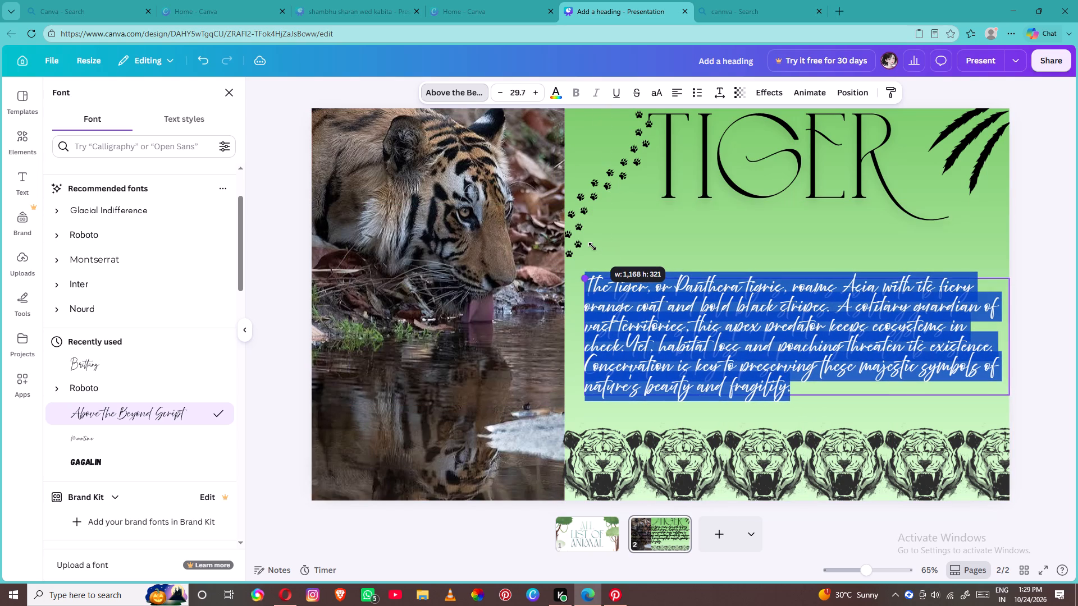
pyautogui.moveTo(592, 246); pyautogui.dragTo(592, 246)
pyautogui.tripleClick(540, 88)
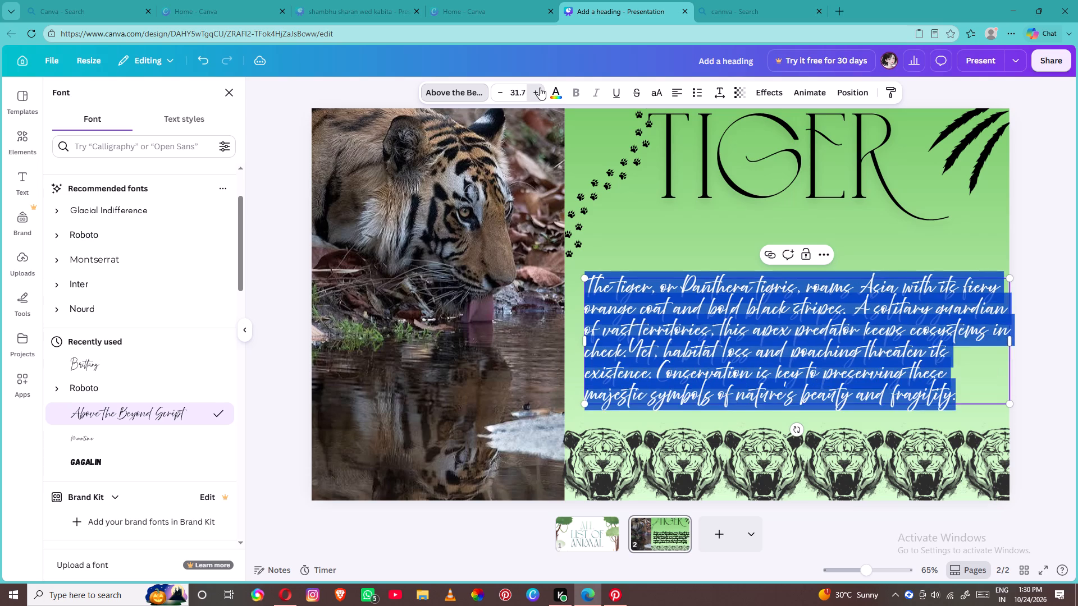
pyautogui.click(540, 88)
pyautogui.click(701, 260)
pyautogui.moveTo(722, 333); pyautogui.dragTo(716, 318)
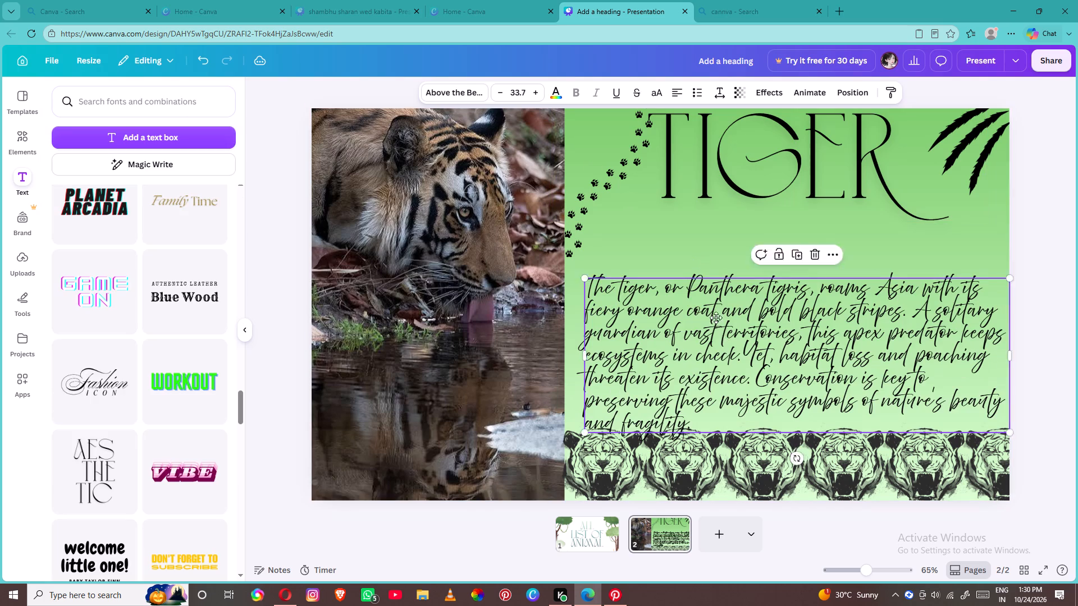
pyautogui.moveTo(716, 318); pyautogui.dragTo(718, 302)
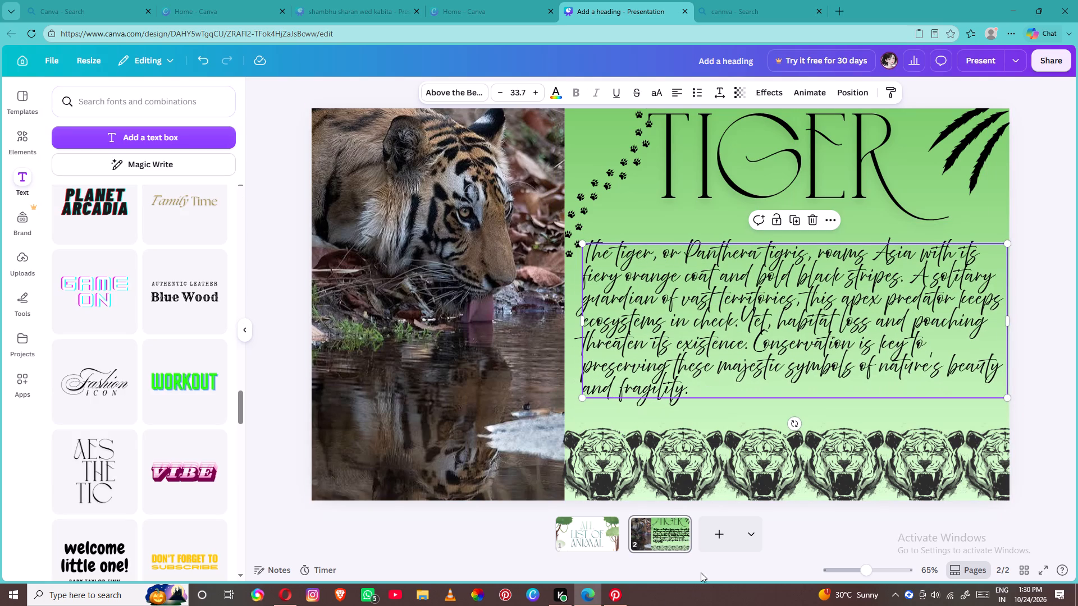
# Add a new third page after the TIGER page.
pyautogui.click(706, 531)
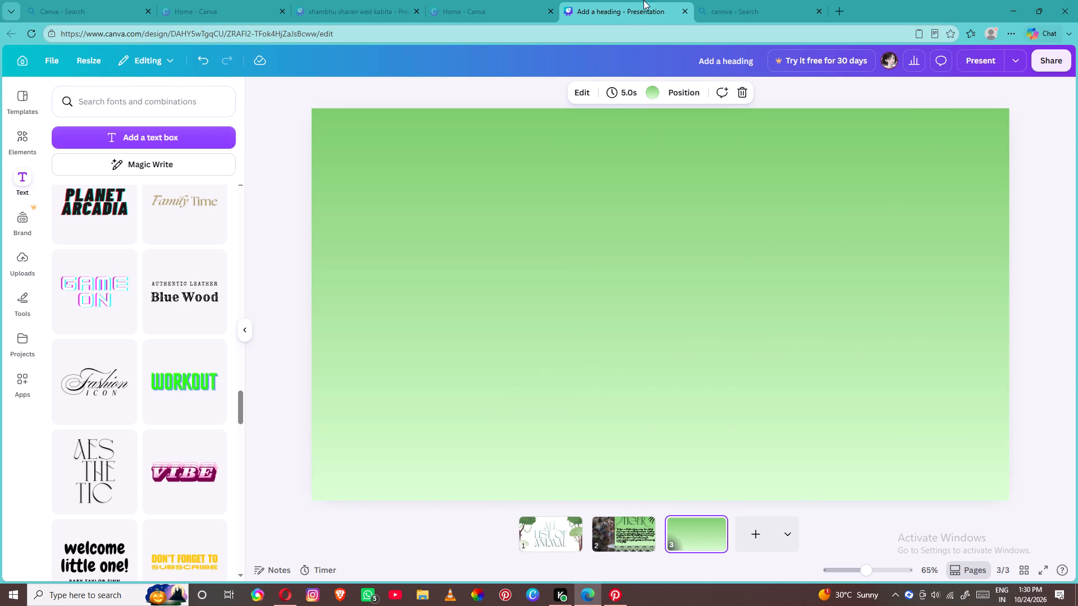
# Switch to the Opera browser and search Google Images for "LION".
pyautogui.click(288, 594)
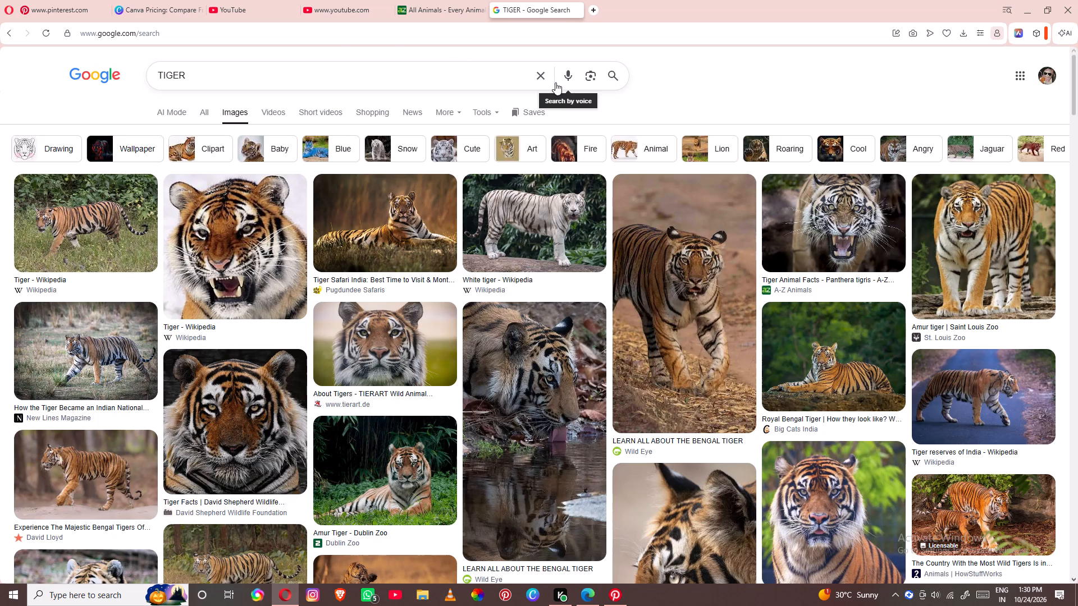
pyautogui.click(546, 79)
pyautogui.write('LION')
pyautogui.press('Return')
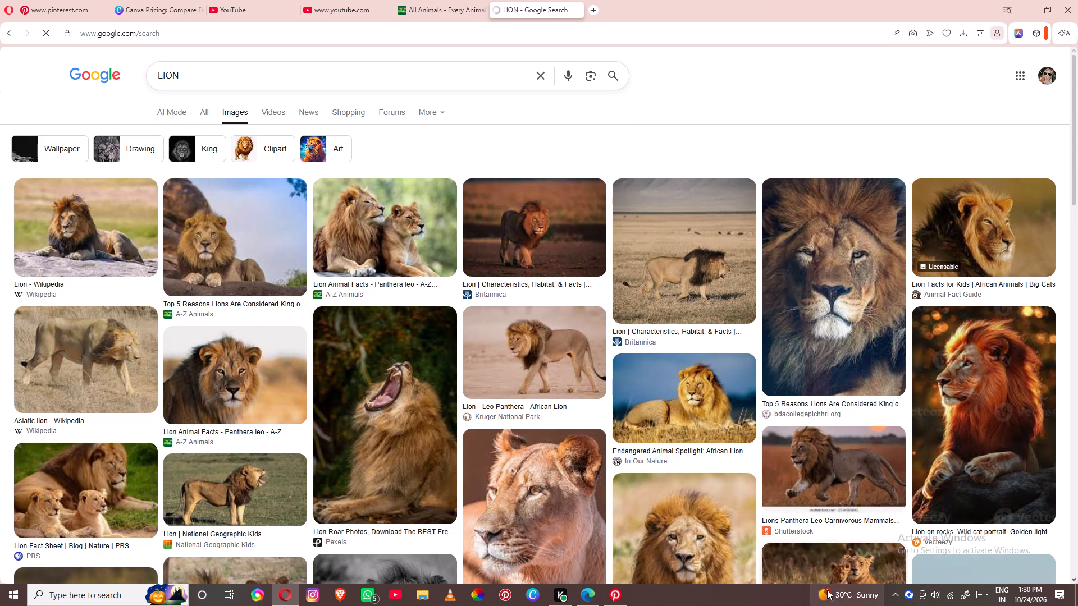
# Find the upright picture of a lion lying before an orange sunset, "Lion as a symbol of royalty and power", and copy the image.
pyautogui.scroll(-2, 734, 469)
pyautogui.scroll(-3, 714, 284)
pyautogui.scroll(-2, 672, 346)
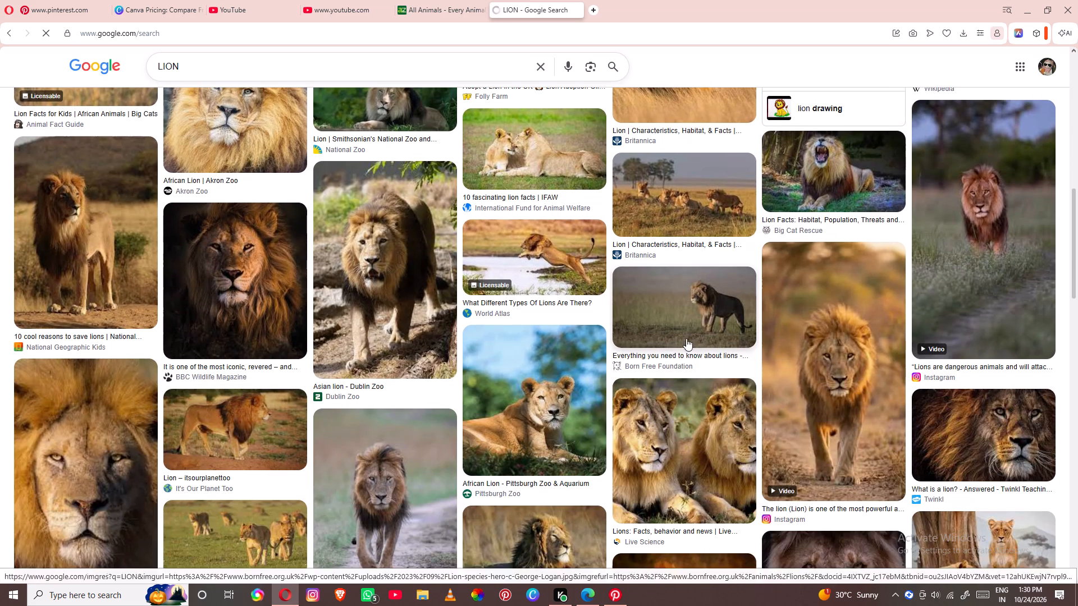
pyautogui.scroll(-2, 692, 336)
pyautogui.scroll(-5, 723, 294)
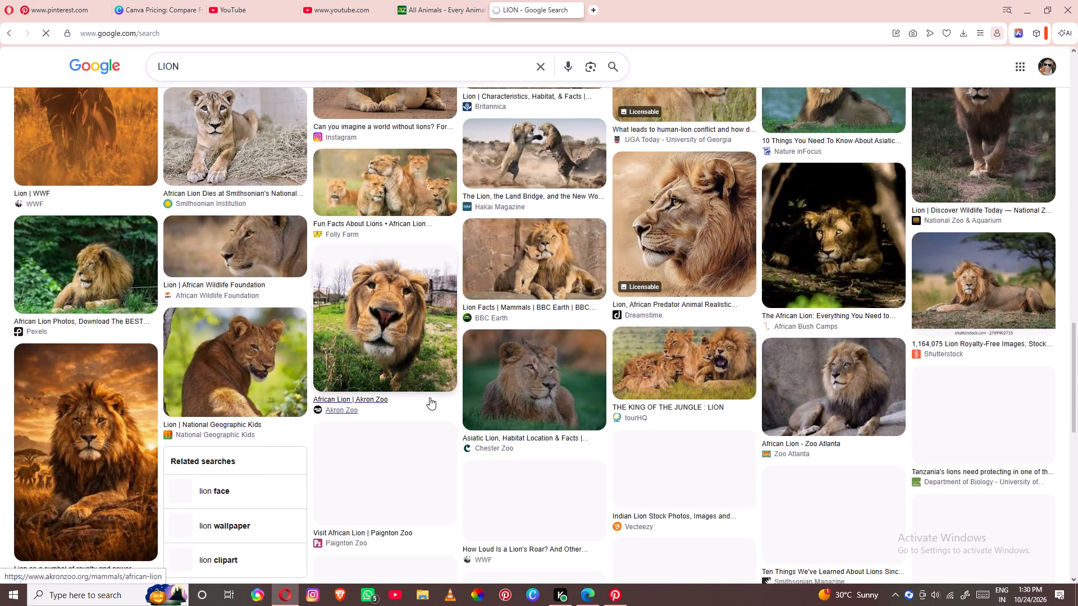
pyautogui.scroll(7, 428, 397)
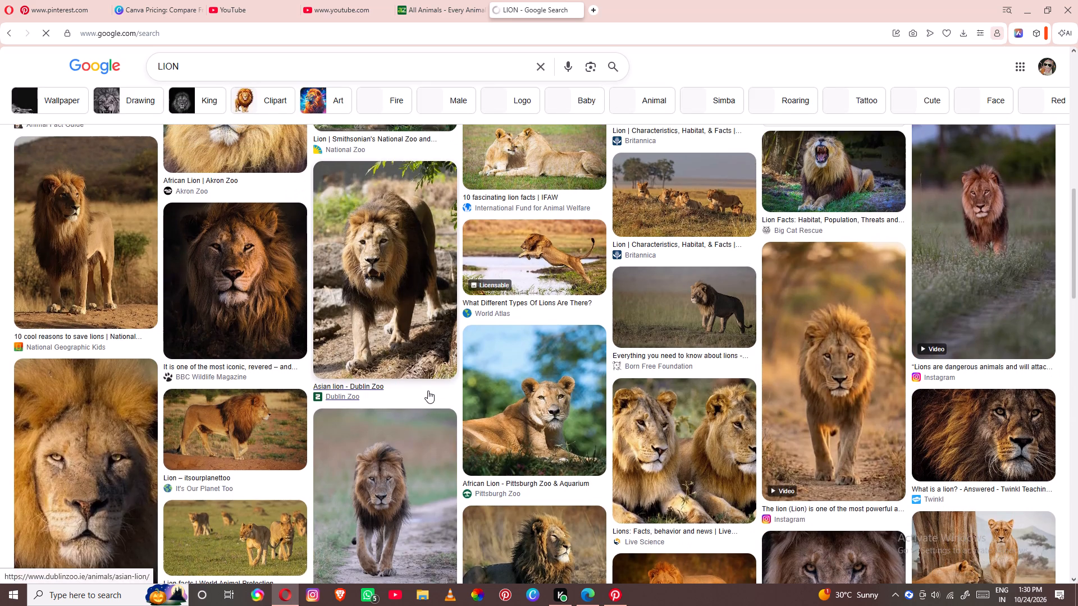
pyautogui.scroll(5, 428, 390)
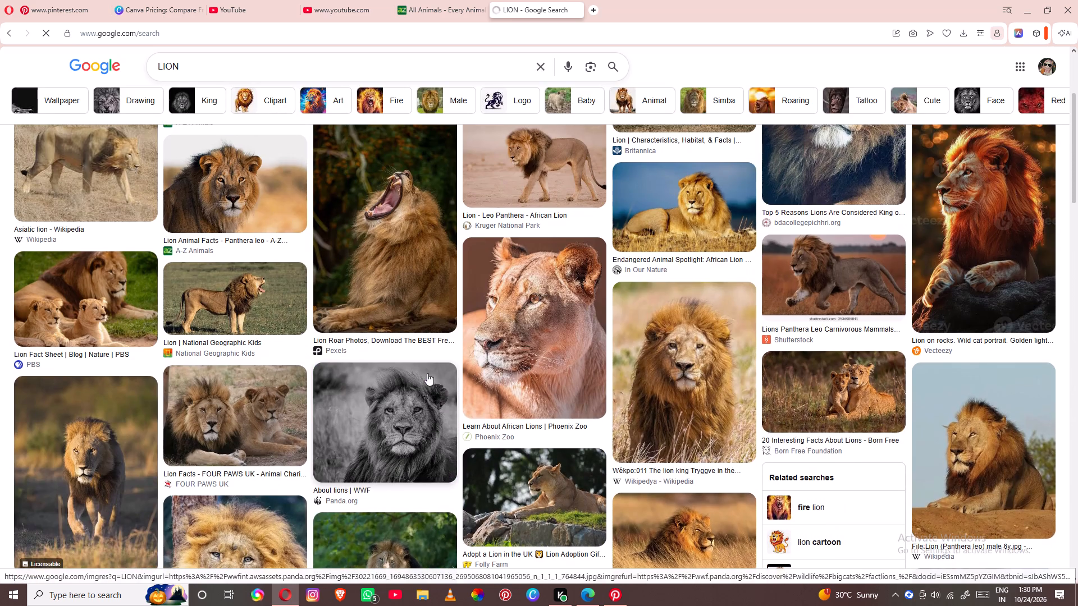
pyautogui.scroll(5, 427, 373)
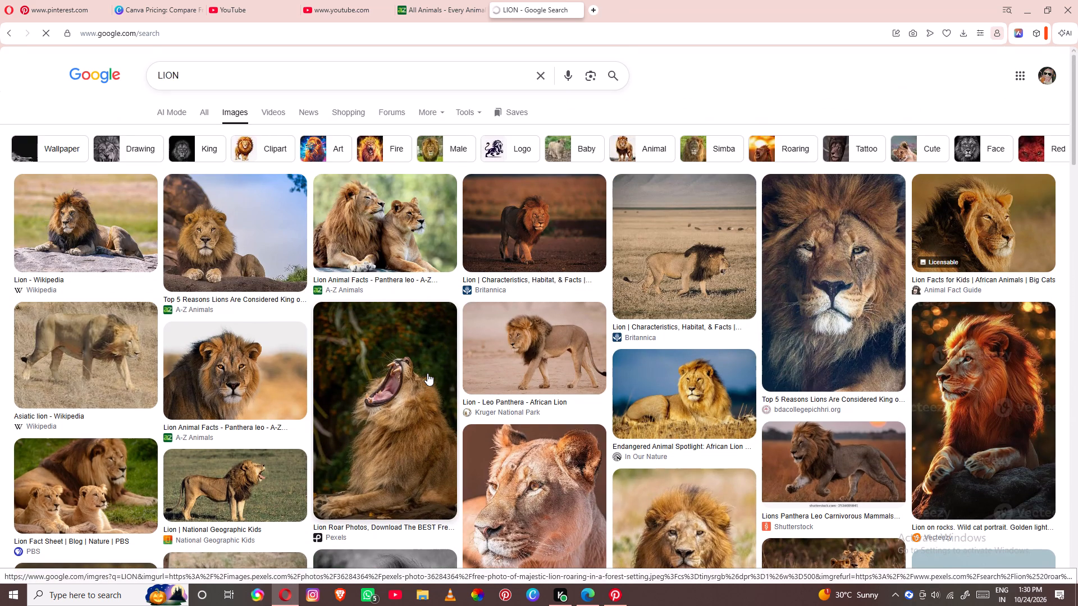
pyautogui.scroll(-3, 427, 373)
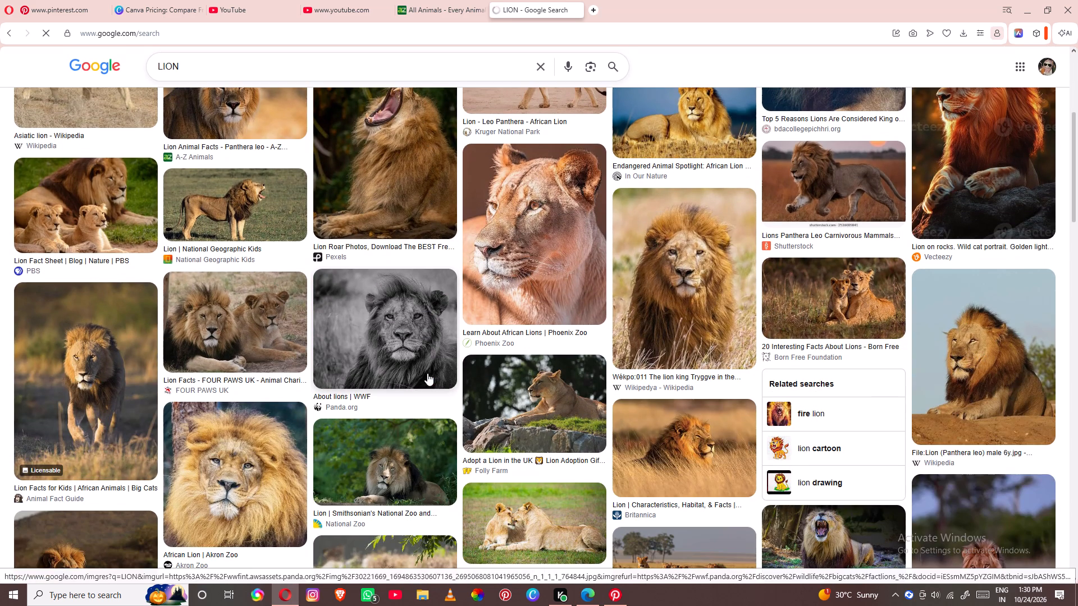
pyautogui.scroll(-4, 427, 373)
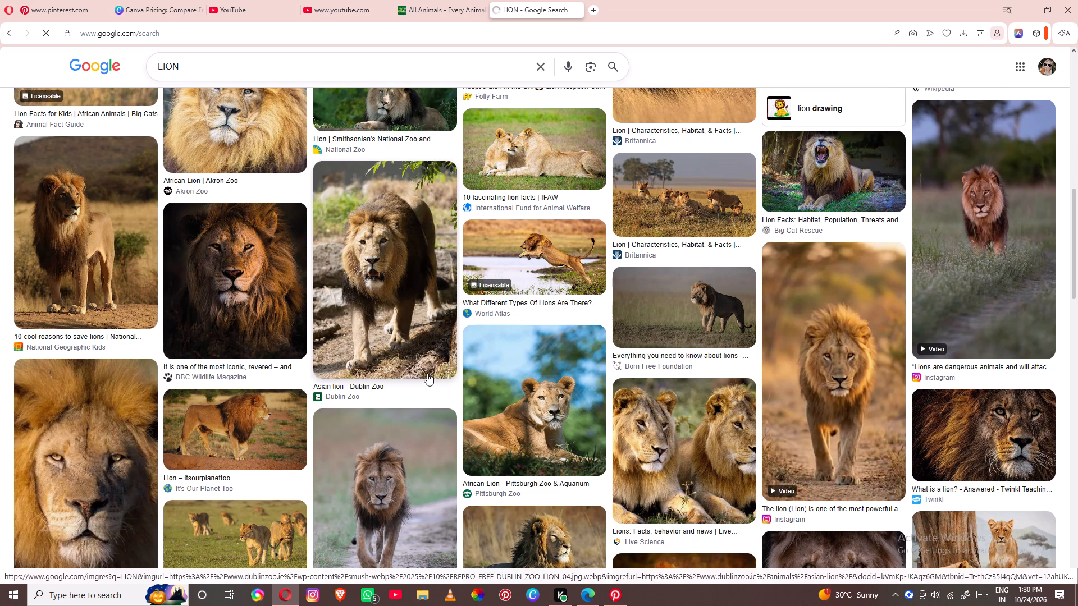
pyautogui.scroll(-3, 427, 373)
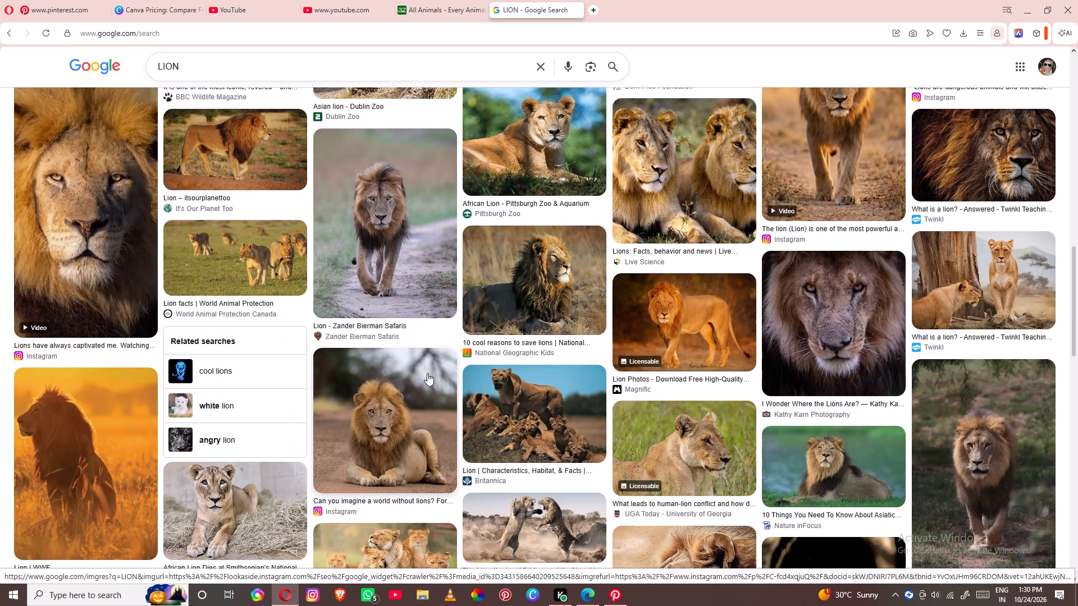
pyautogui.scroll(-2, 427, 373)
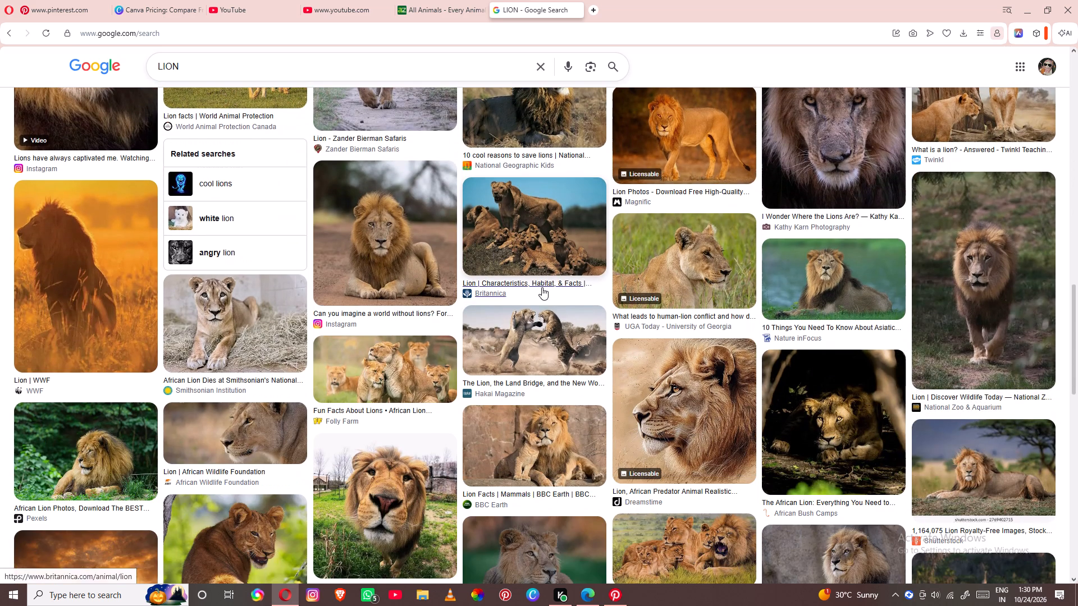
pyautogui.scroll(-3, 202, 300)
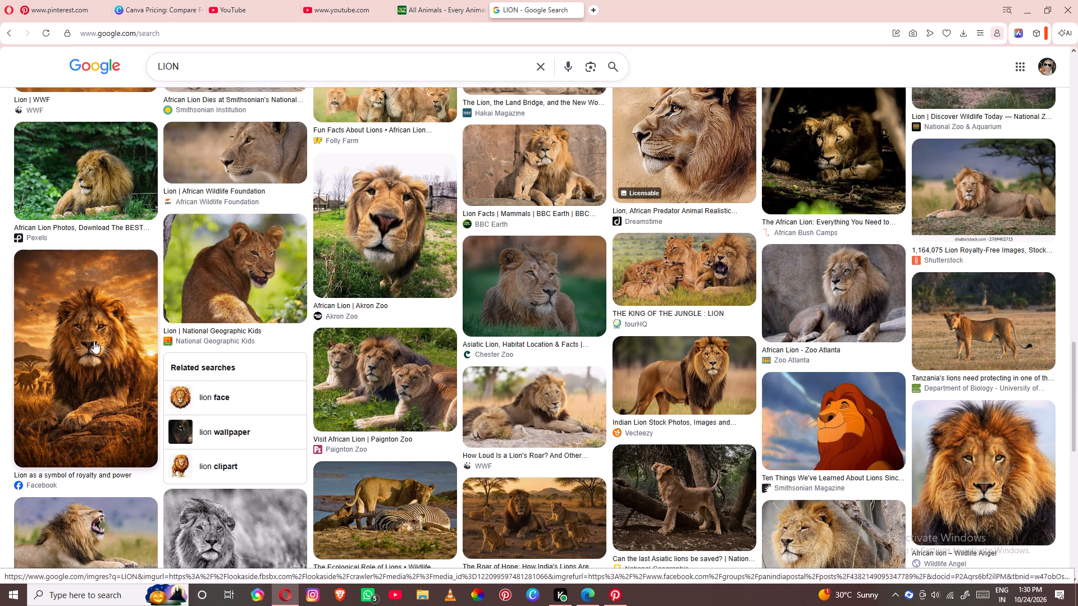
pyautogui.rightClick(90, 339)
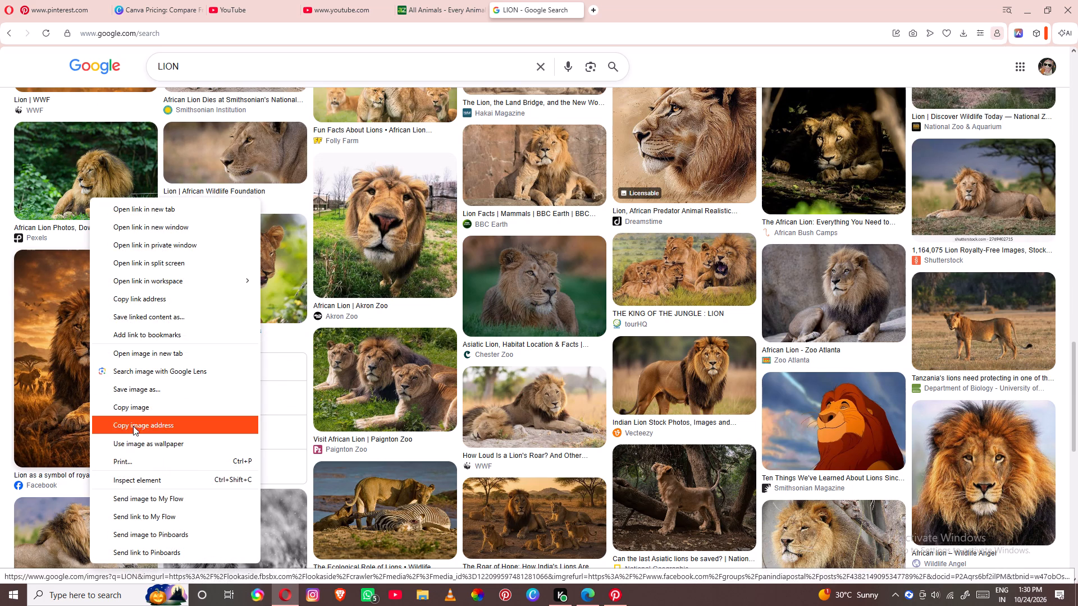
pyautogui.click(138, 407)
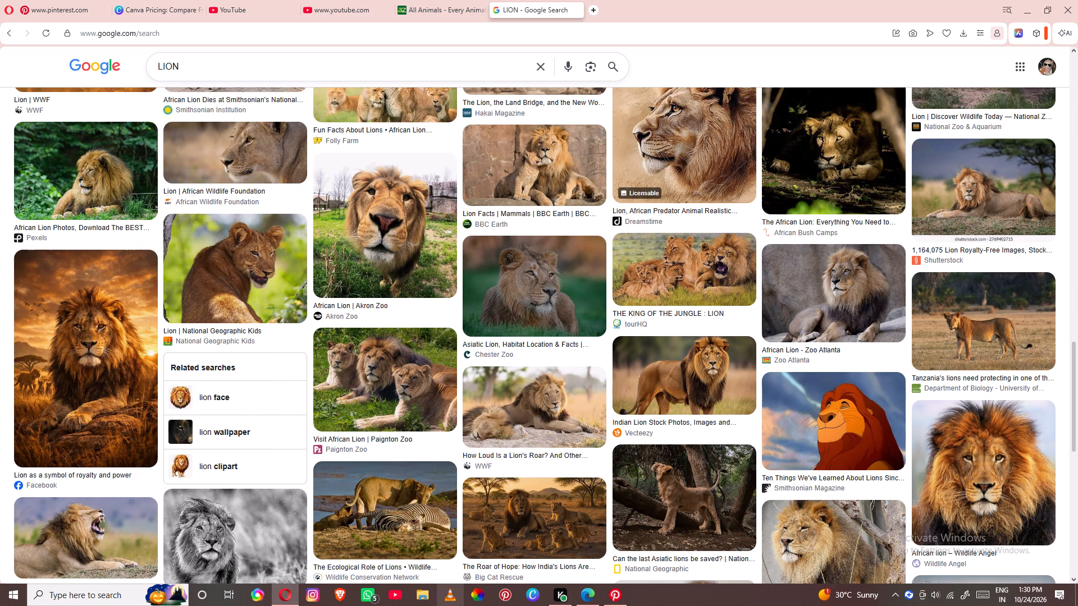
# Switch to Canva in Edge and paste the copied lion picture onto page 3, placing it in the page's upper-left corner.
pyautogui.click(595, 602)
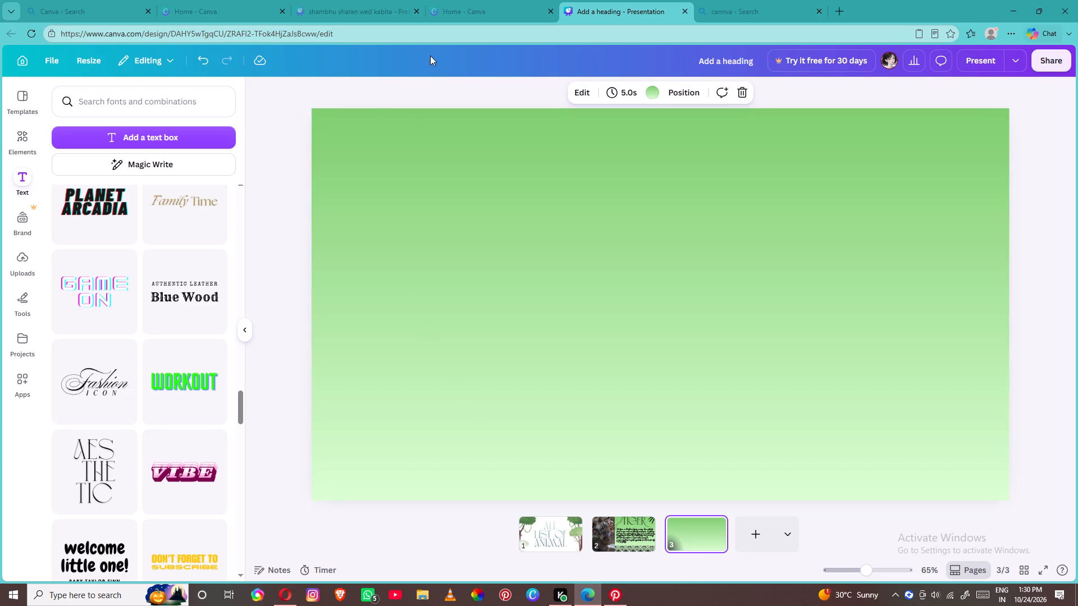
pyautogui.rightClick(358, 155)
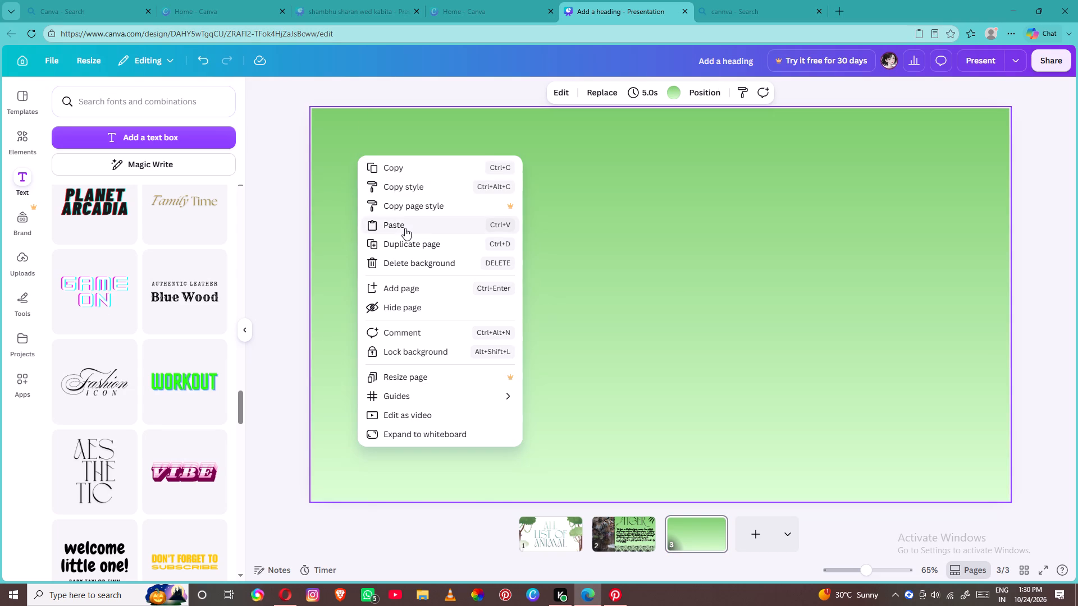
pyautogui.click(404, 228)
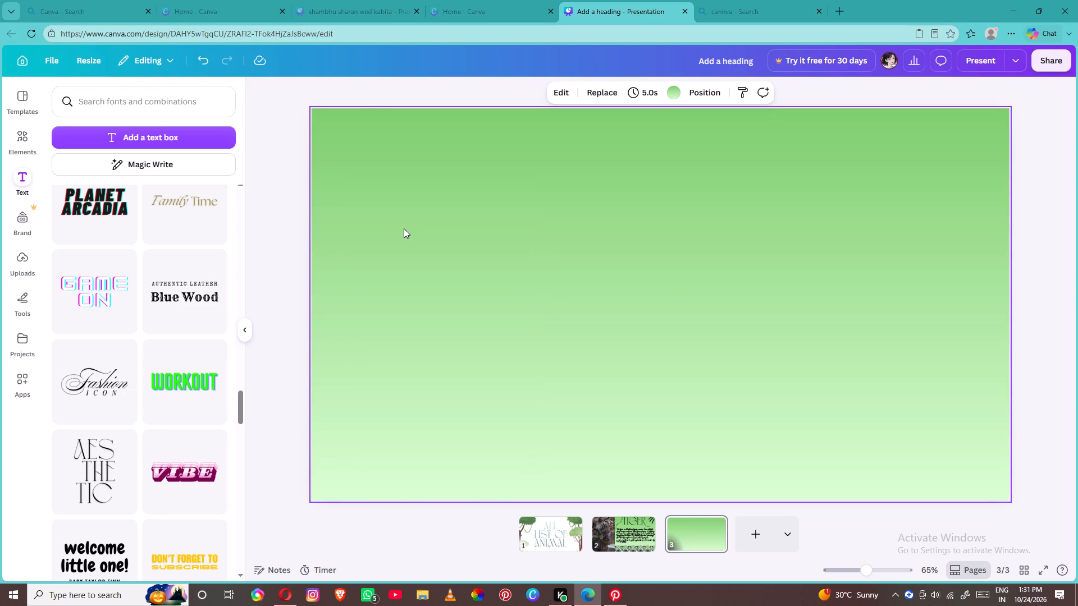
pyautogui.moveTo(624, 267); pyautogui.dragTo(355, 187)
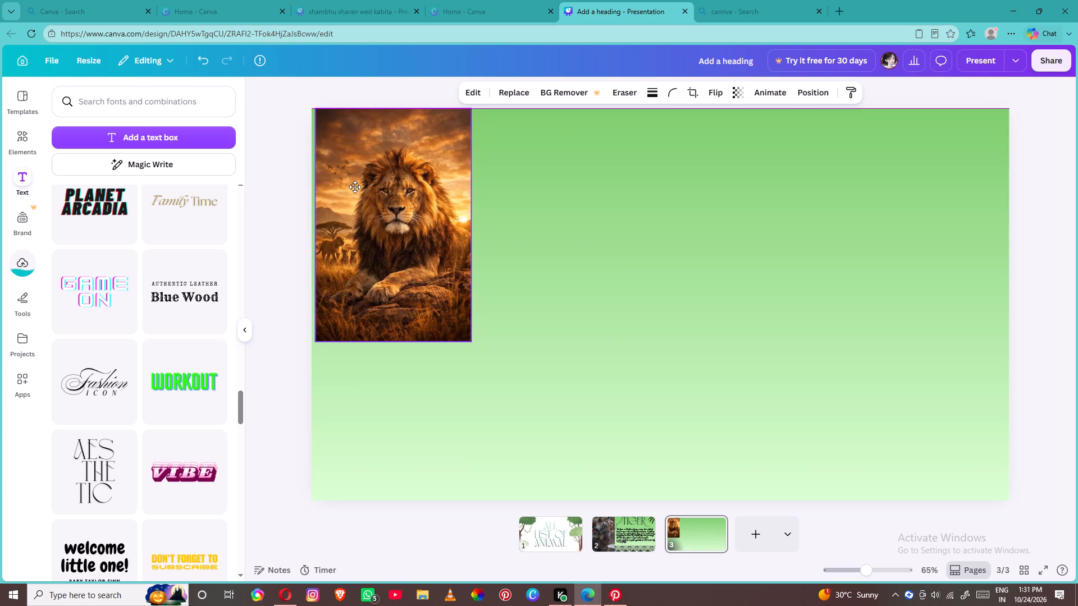
pyautogui.moveTo(355, 187); pyautogui.dragTo(353, 187)
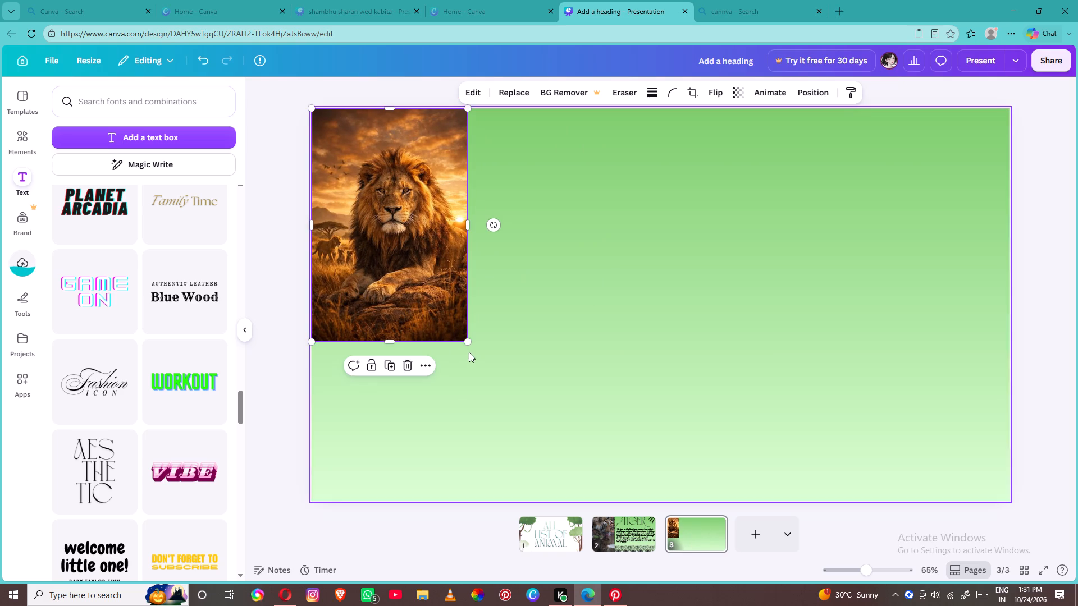
# Enlarge the lion picture proportionally from its upper-left corner until it fills the full page height.
pyautogui.click(467, 342)
pyautogui.moveTo(467, 342); pyautogui.dragTo(472, 350)
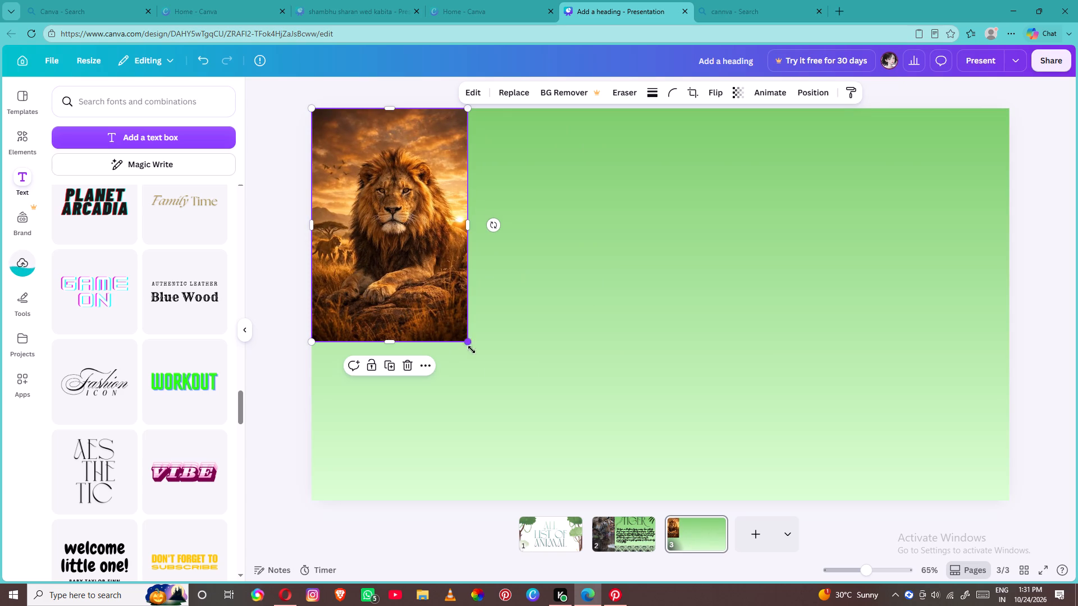
pyautogui.moveTo(472, 350); pyautogui.dragTo(612, 479)
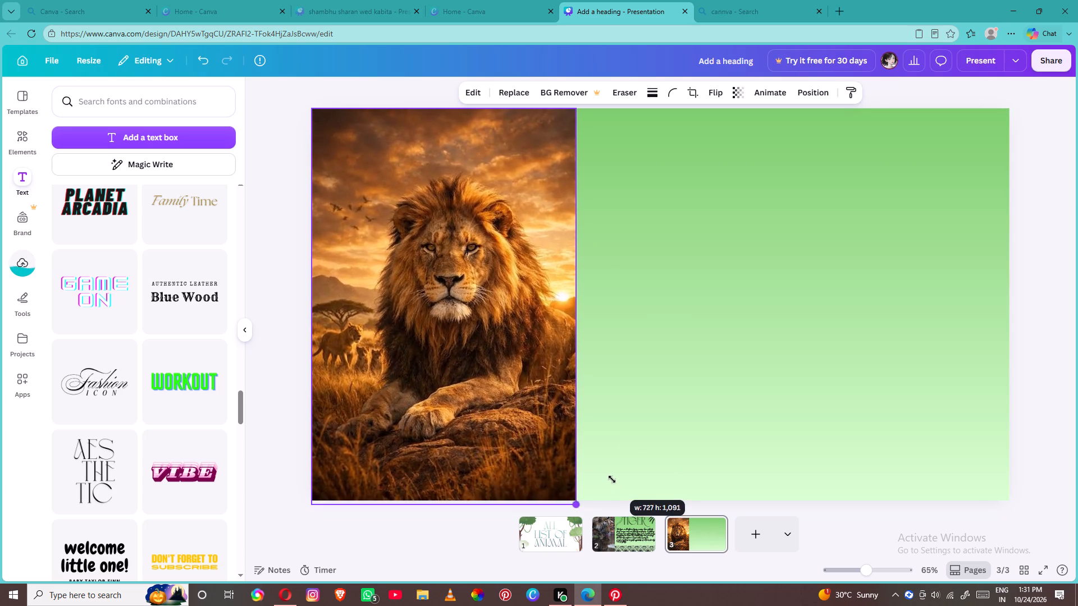
pyautogui.moveTo(612, 479); pyautogui.dragTo(611, 476)
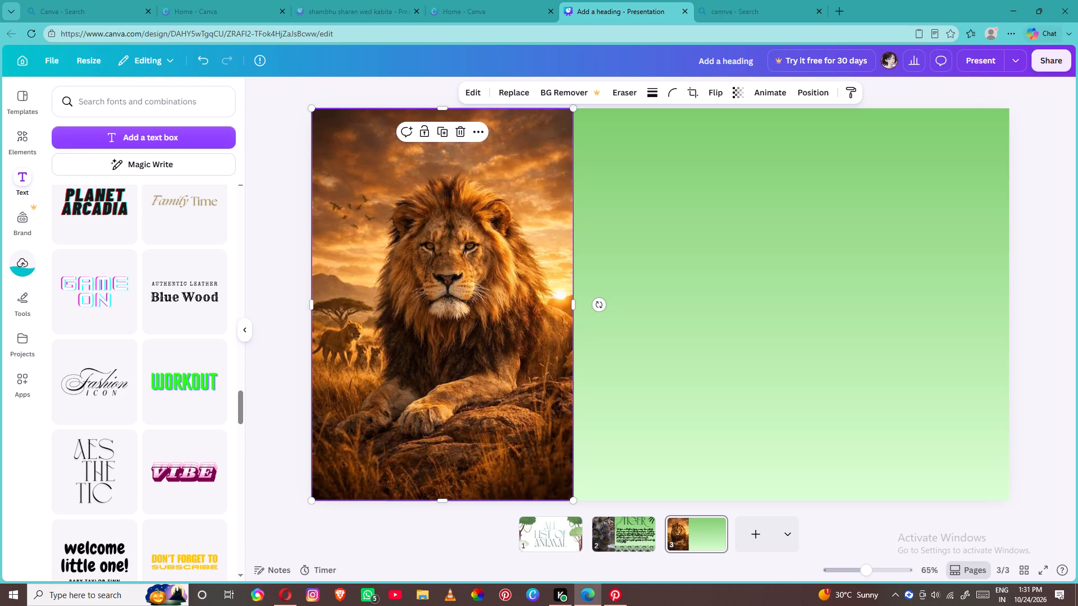
# Add the "AESTHETIC" font combination to page 3 and replace its text with "LION".
pyautogui.click(21, 180)
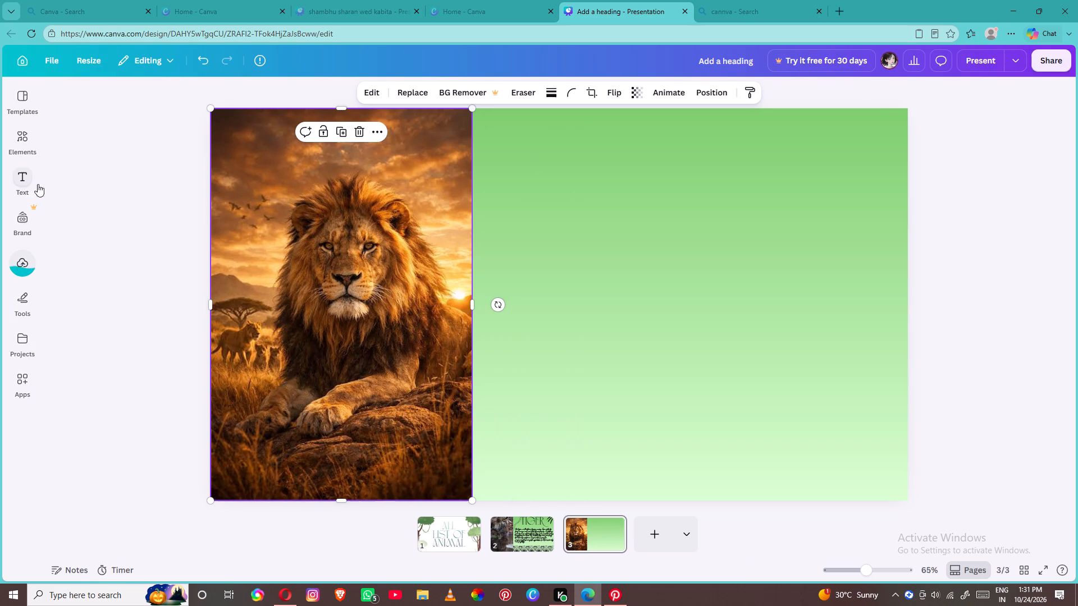
pyautogui.click(19, 187)
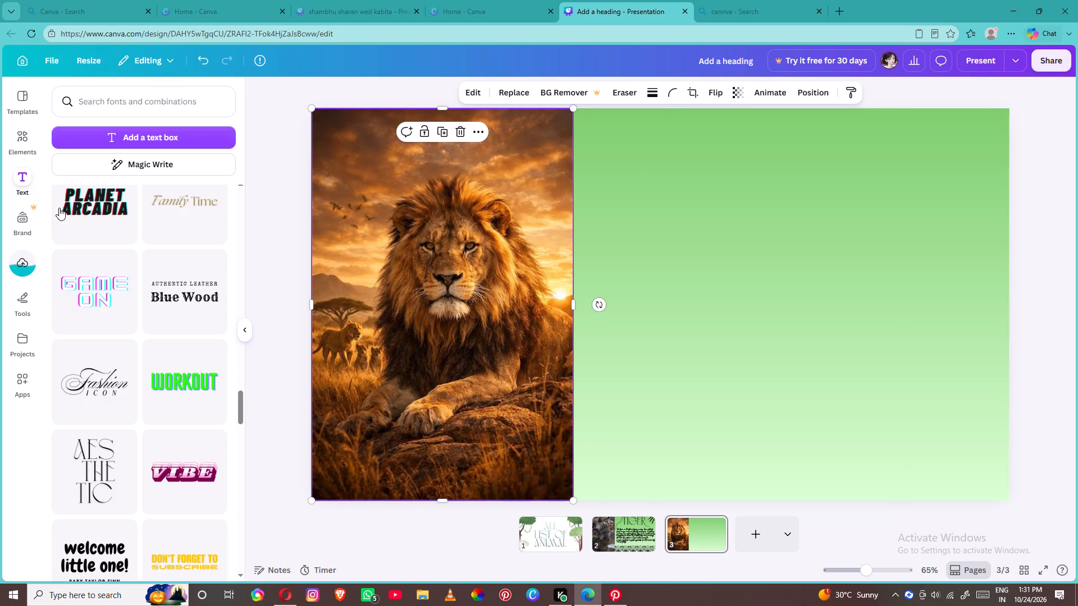
pyautogui.click(94, 465)
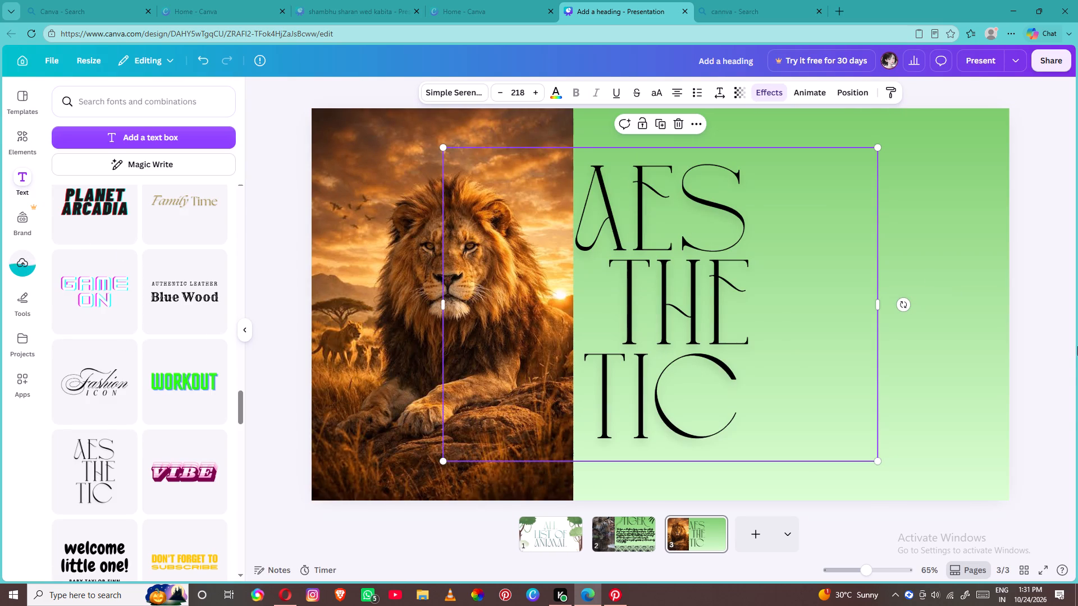
pyautogui.click(1077, 414)
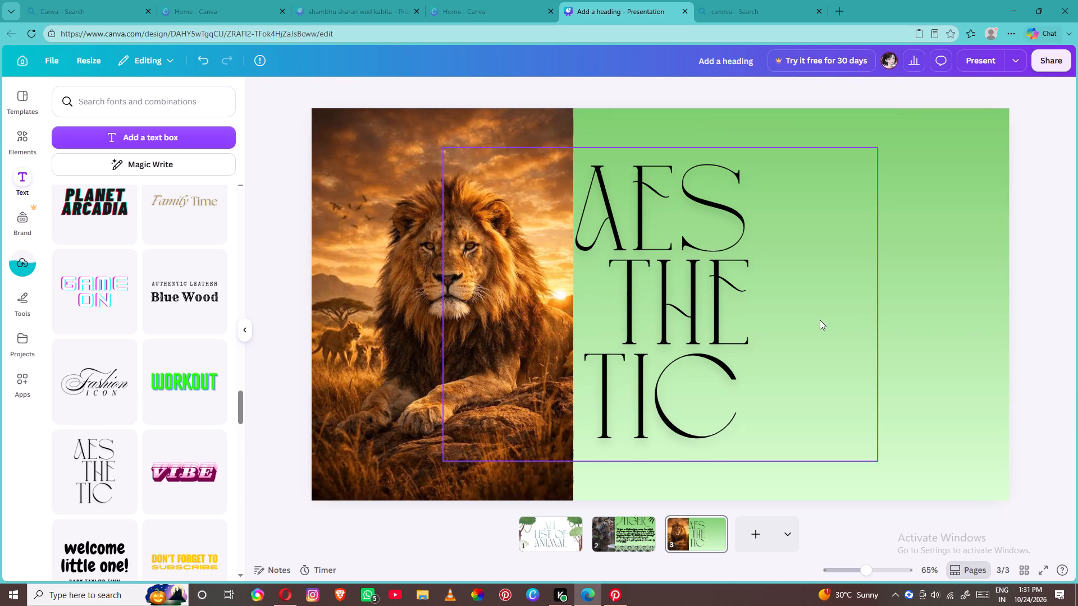
pyautogui.click(699, 290)
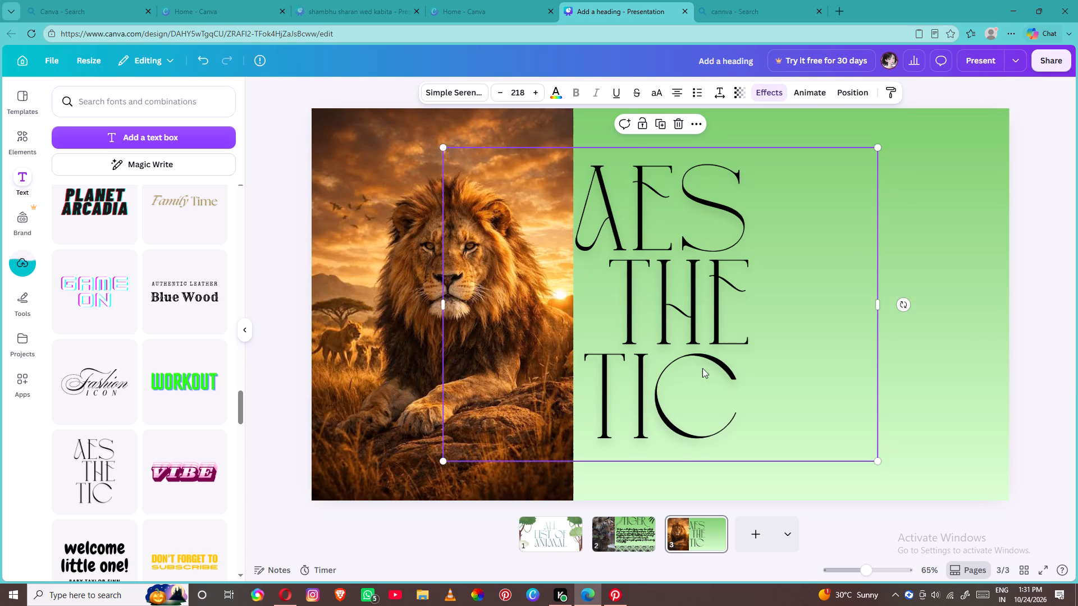
pyautogui.click(702, 380)
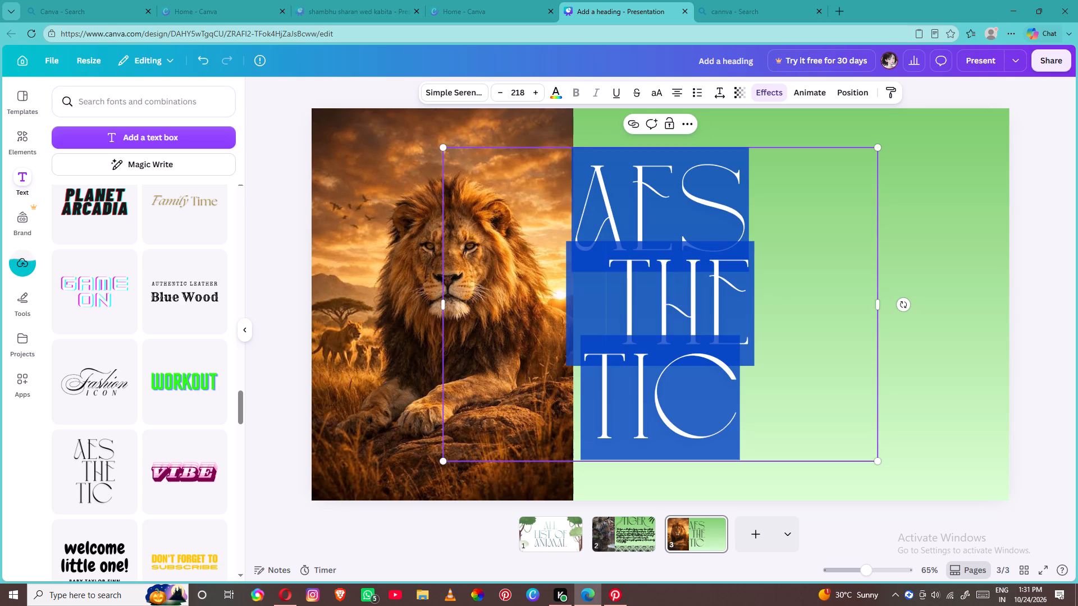
pyautogui.press('BackSpace')
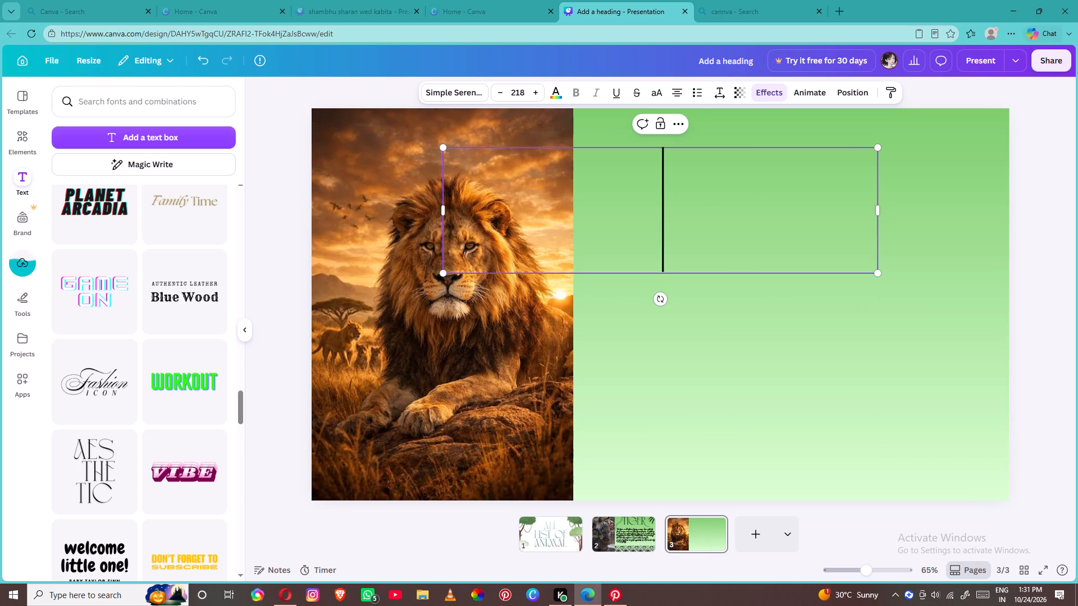
pyautogui.write('LIO')
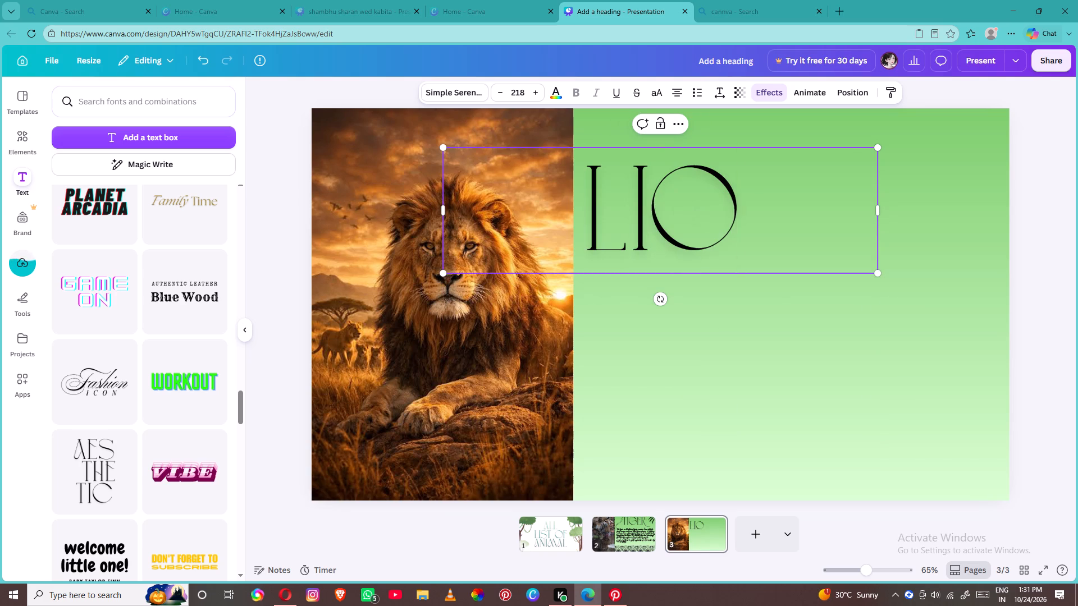
pyautogui.press('n')
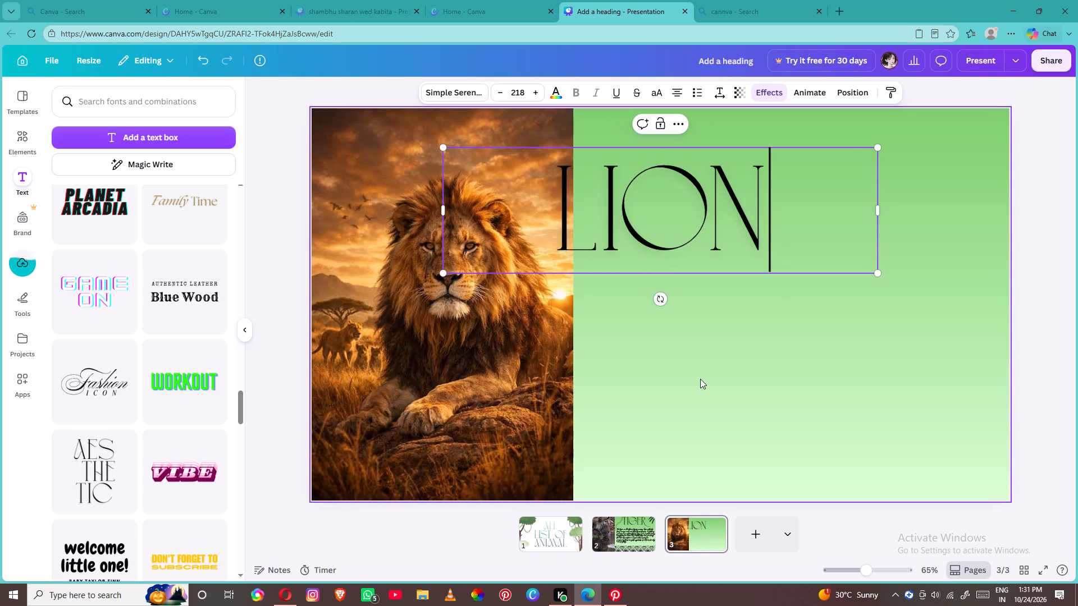
# Move the LION heading to the top of the green area, centred beside the lion picture.
pyautogui.click(654, 310)
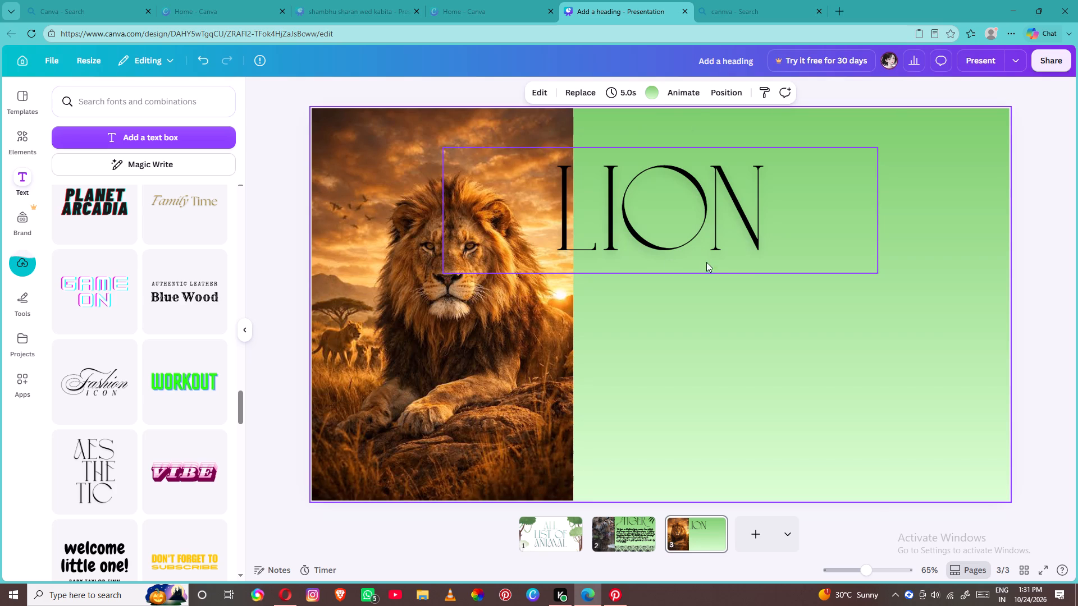
pyautogui.moveTo(741, 255); pyautogui.dragTo(880, 215)
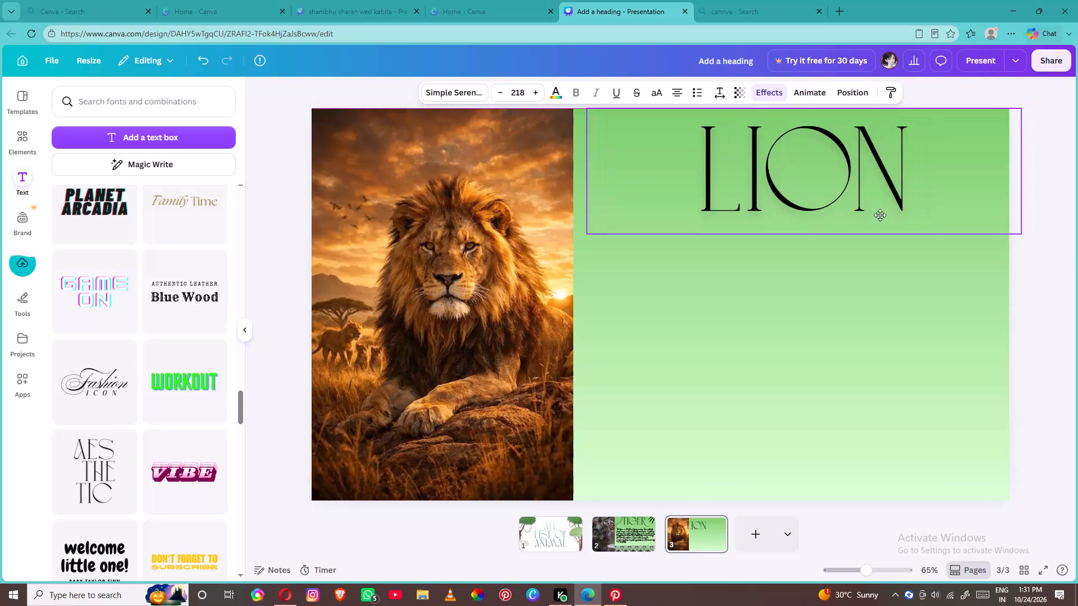
pyautogui.moveTo(880, 215); pyautogui.dragTo(862, 206)
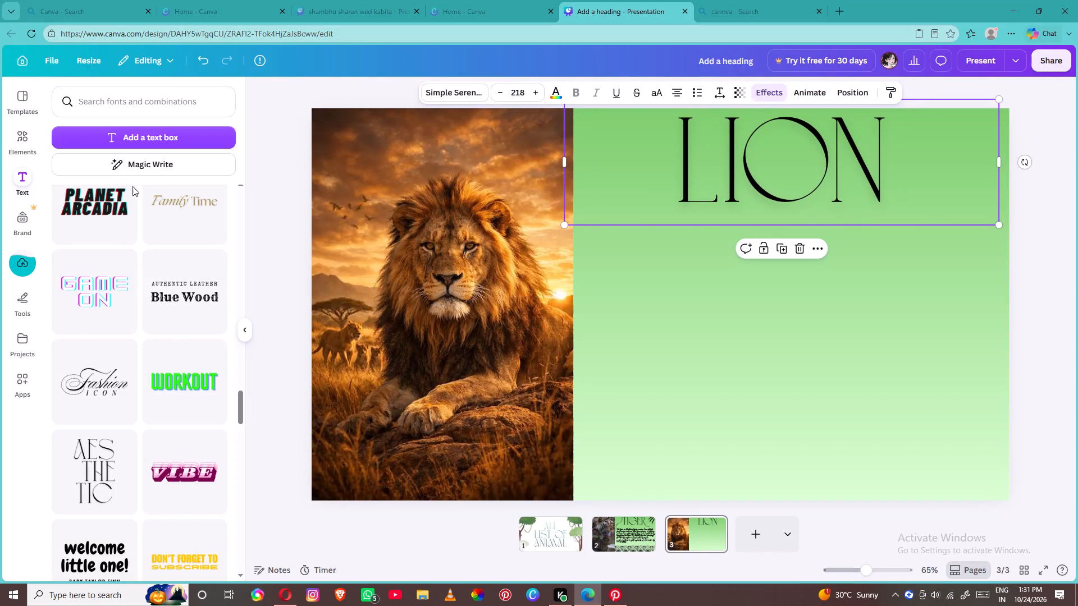
# Search the graphics for "LION" and add the realistic front-facing lion lying in dry grass to page 3.
pyautogui.click(35, 138)
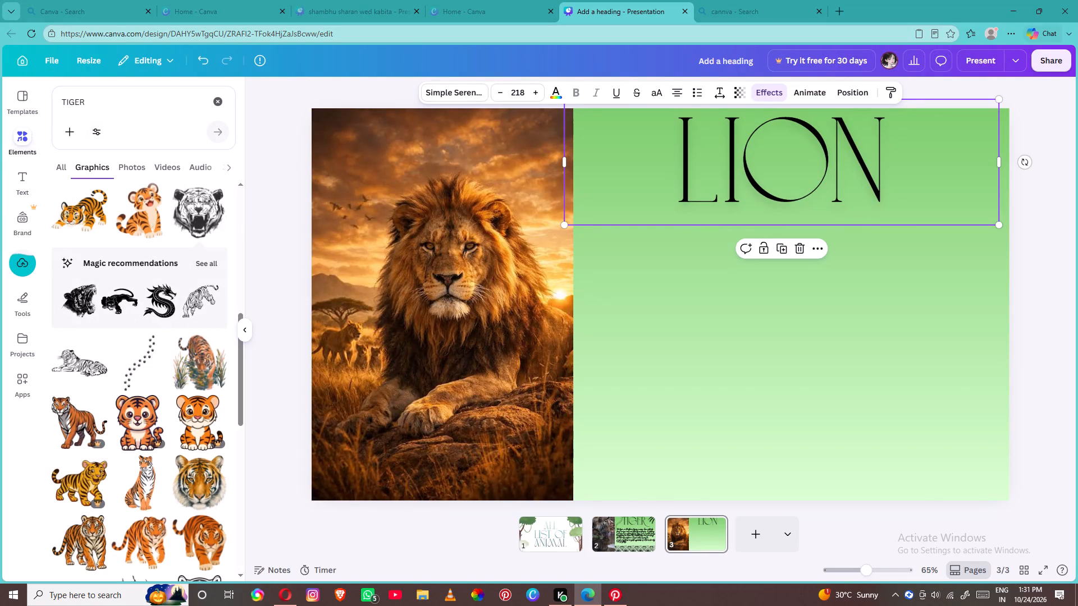
pyautogui.click(218, 107)
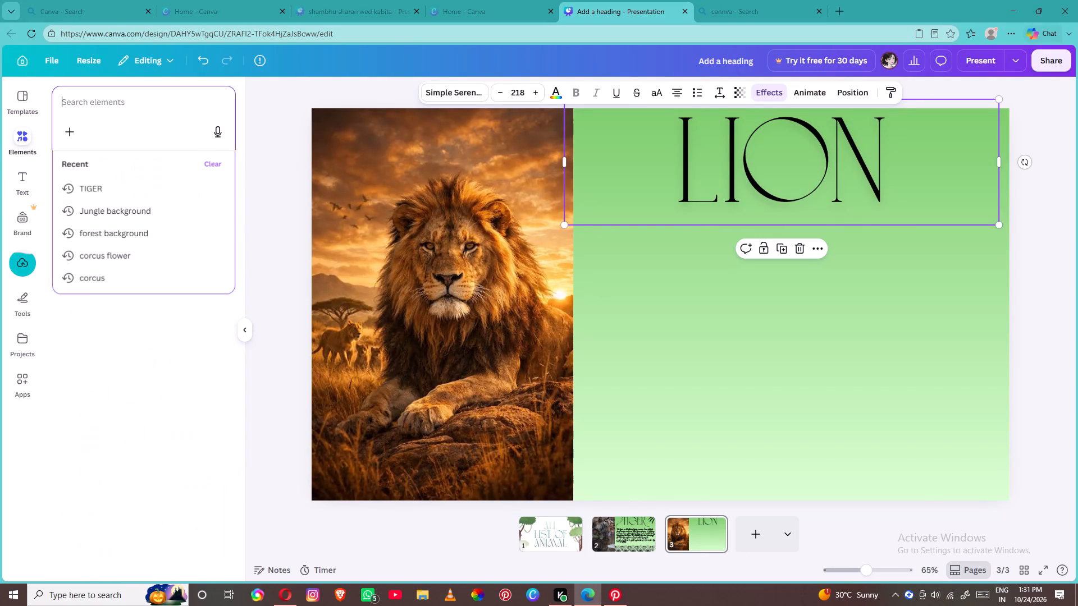
pyautogui.write('LIO')
pyautogui.press('n')
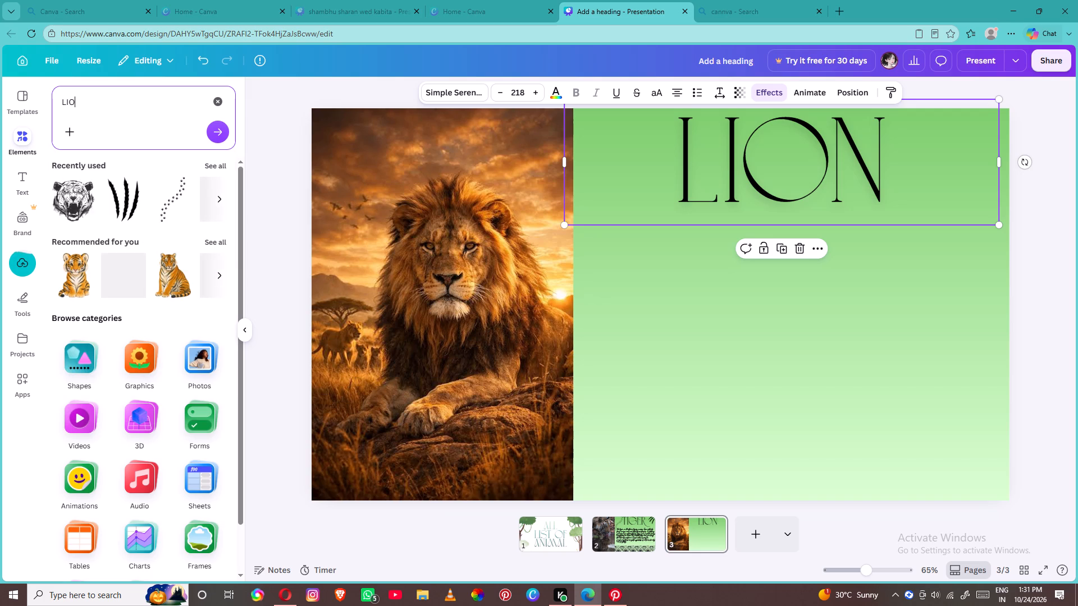
pyautogui.press('Return')
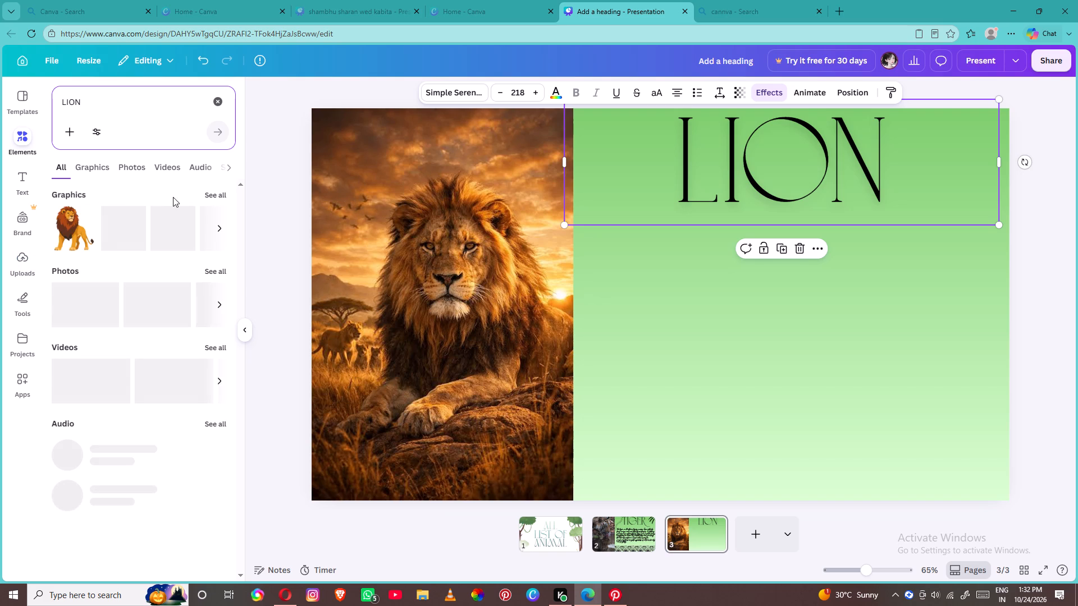
pyautogui.click(214, 191)
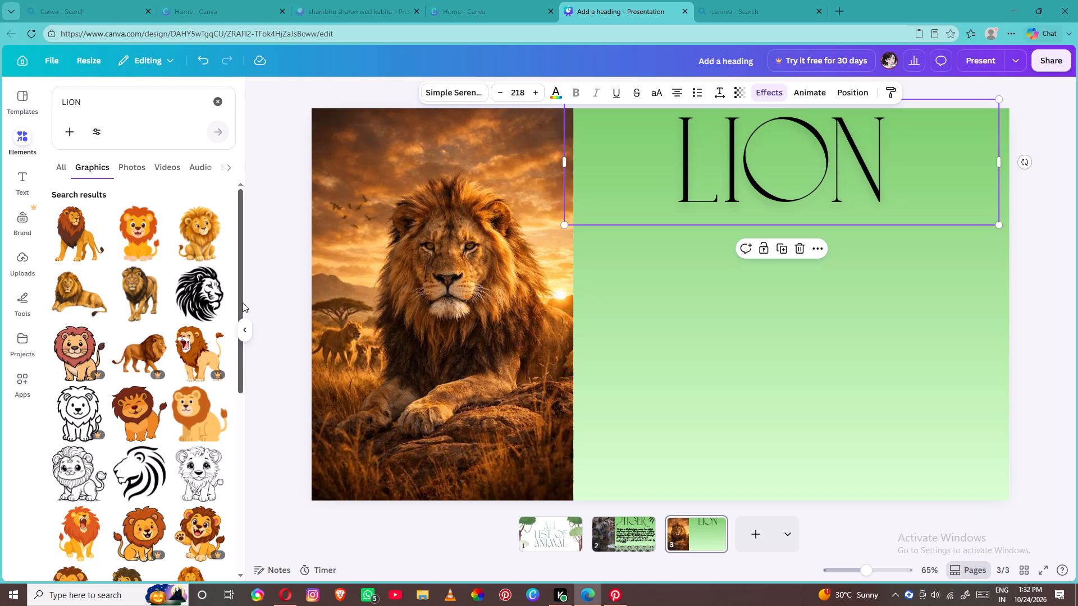
pyautogui.scroll(-4, 181, 393)
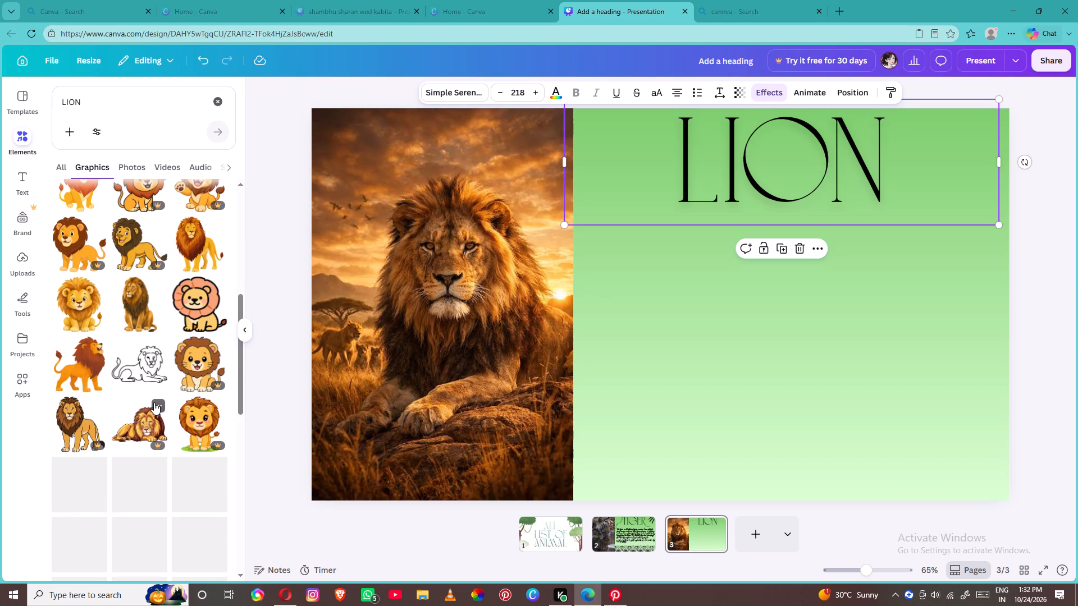
pyautogui.scroll(-4, 152, 401)
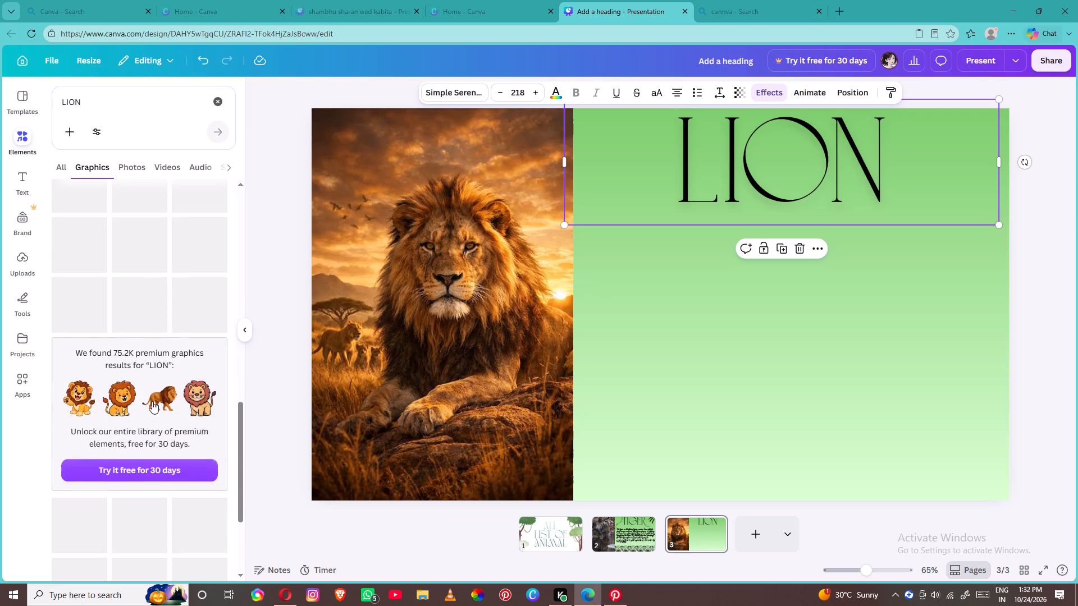
pyautogui.scroll(-1, 152, 401)
pyautogui.scroll(3, 152, 400)
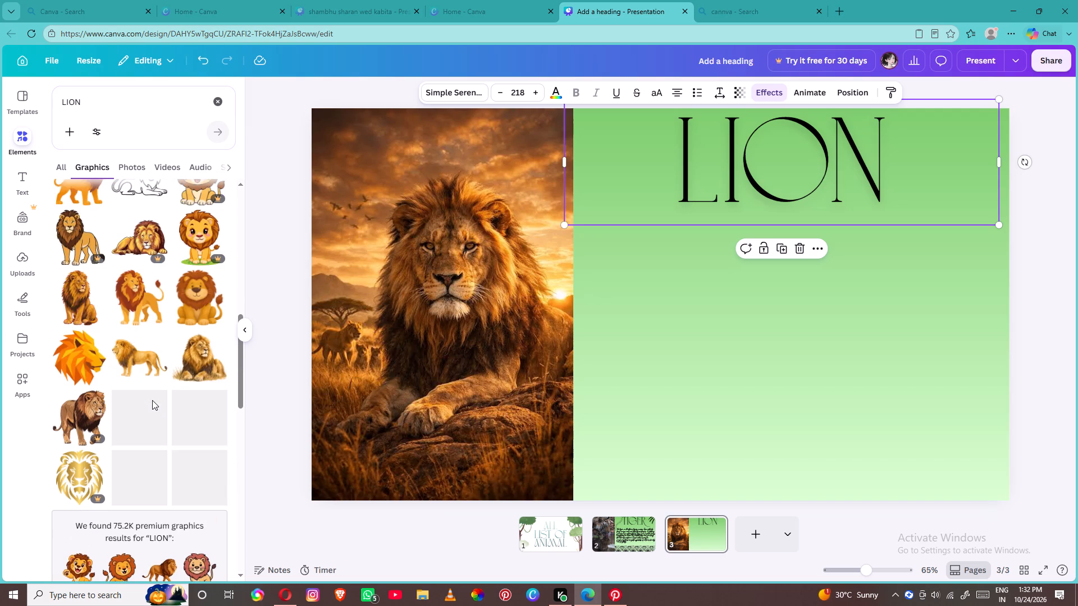
pyautogui.scroll(1, 152, 400)
pyautogui.scroll(-1, 152, 401)
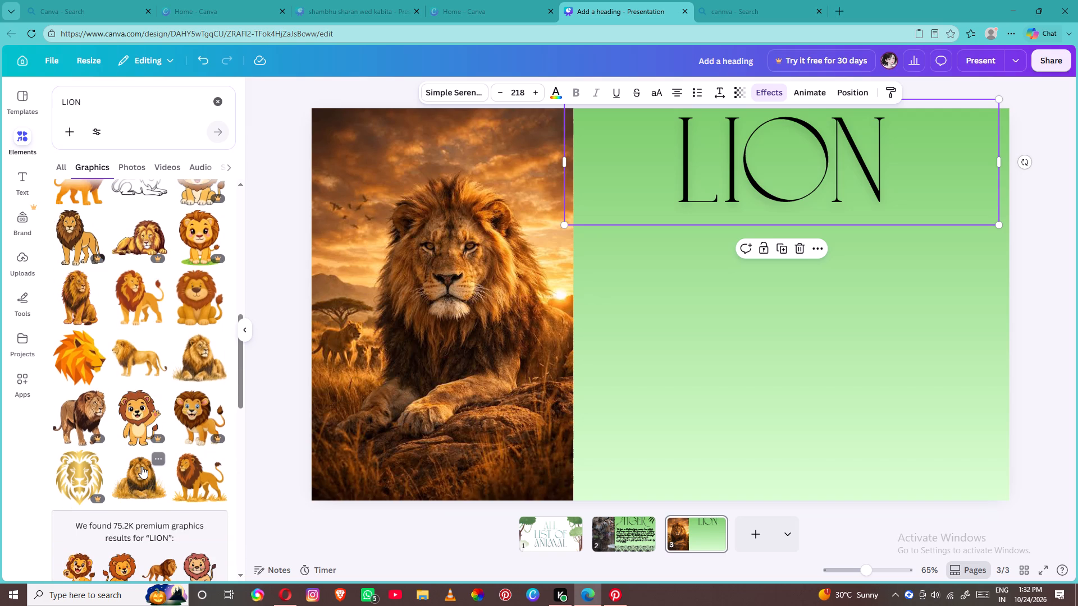
pyautogui.click(141, 466)
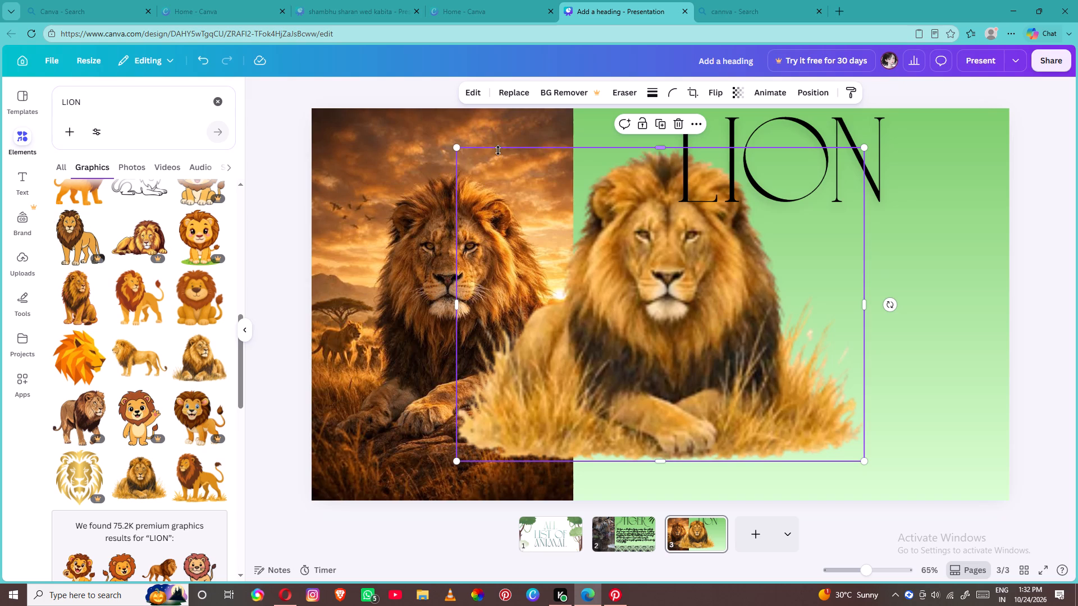
# Shrink the lion graphic to about an eighth of the page width and place it at the green area's bottom, beside the picture.
pyautogui.moveTo(453, 146); pyautogui.dragTo(670, 458)
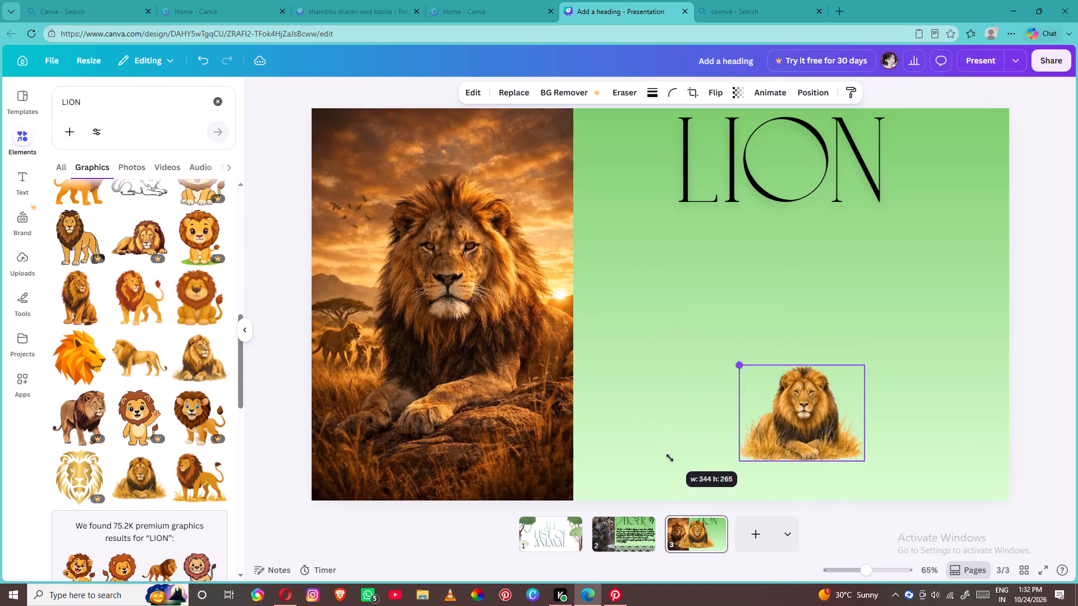
pyautogui.moveTo(670, 458); pyautogui.dragTo(692, 489)
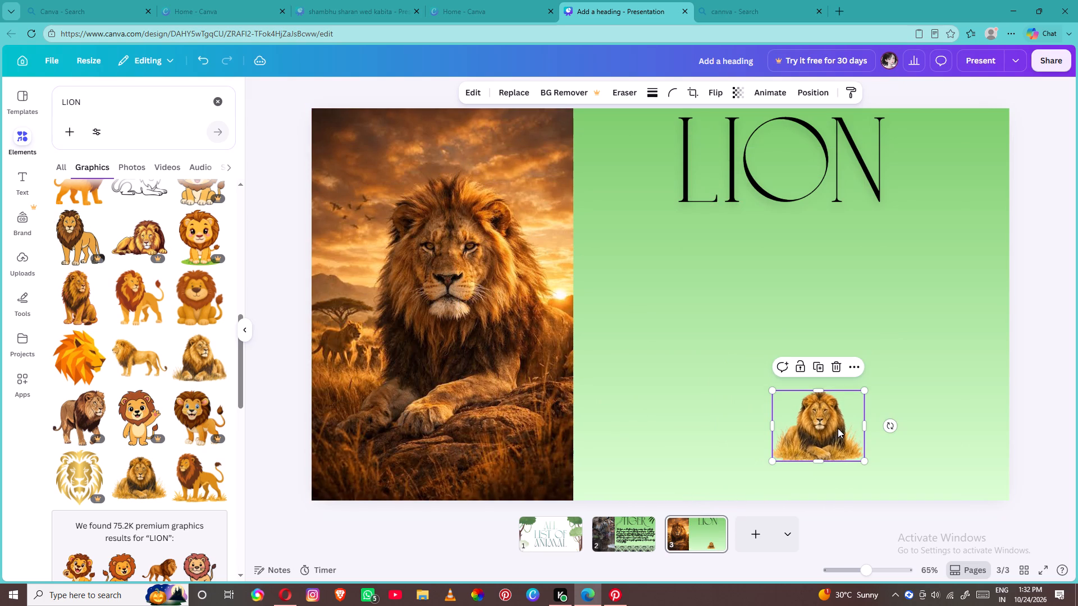
pyautogui.moveTo(835, 429); pyautogui.dragTo(631, 474)
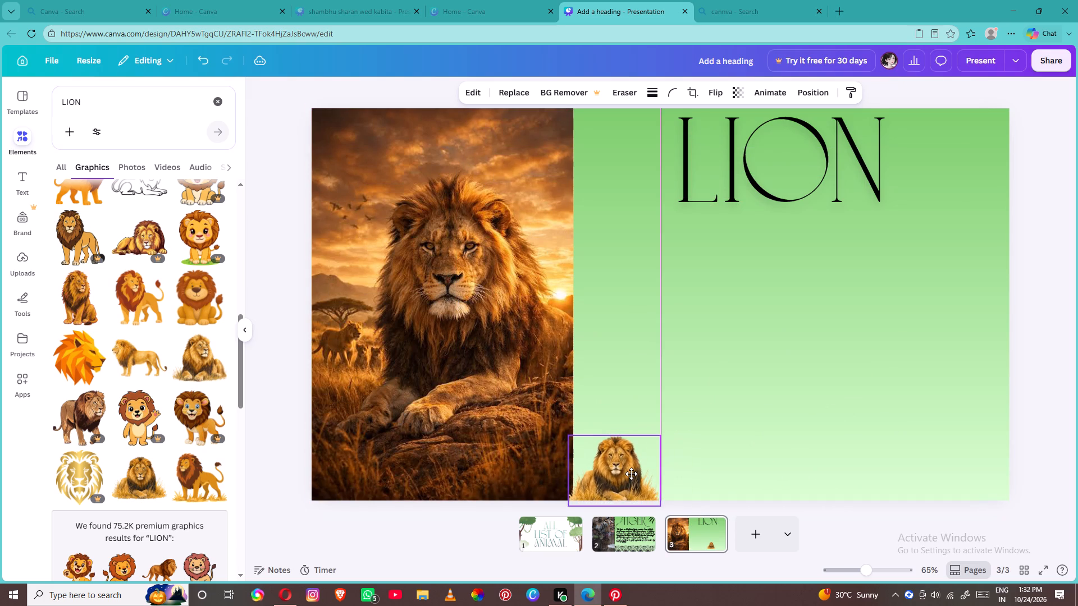
pyautogui.moveTo(631, 474); pyautogui.dragTo(628, 475)
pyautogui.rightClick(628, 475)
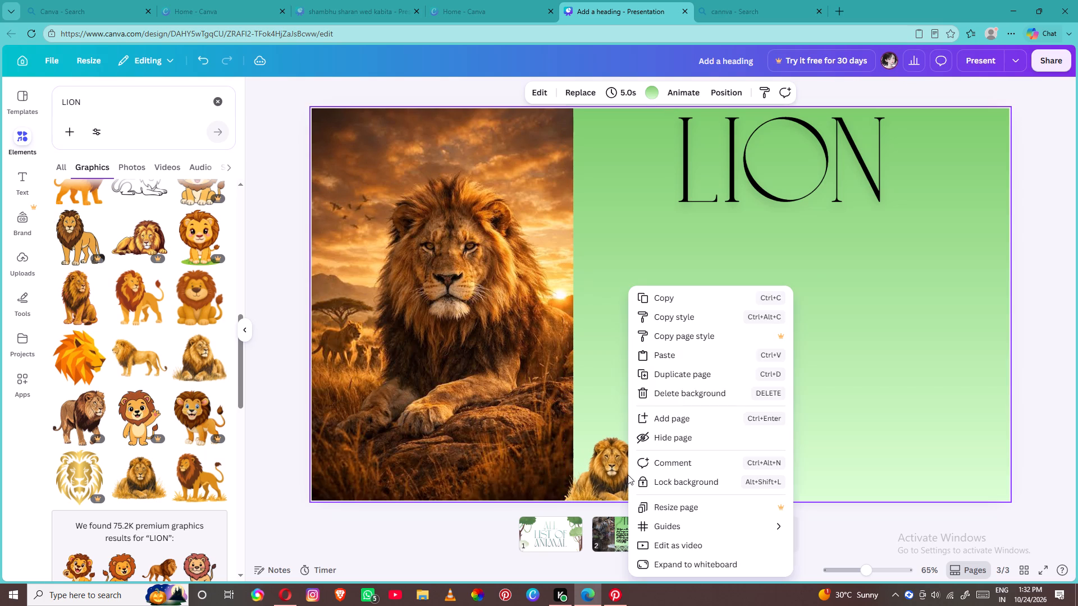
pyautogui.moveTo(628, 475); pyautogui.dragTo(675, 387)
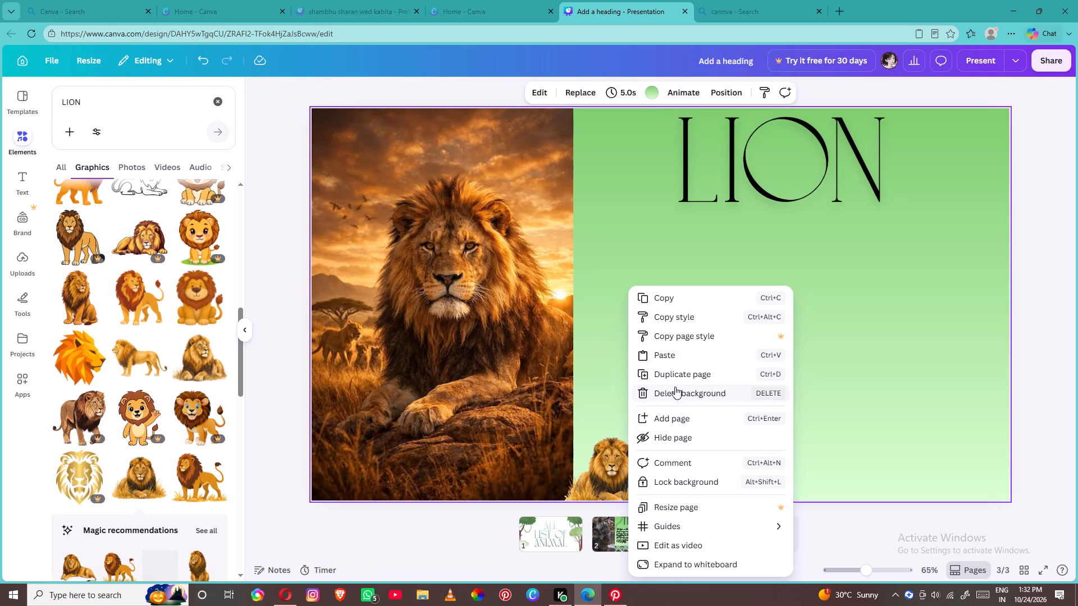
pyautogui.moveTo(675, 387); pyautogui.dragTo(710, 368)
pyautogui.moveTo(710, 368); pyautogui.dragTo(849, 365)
# Send the small lion graphic at the green area's bottom behind the large lion picture.
pyautogui.click(579, 477)
pyautogui.rightClick(580, 476)
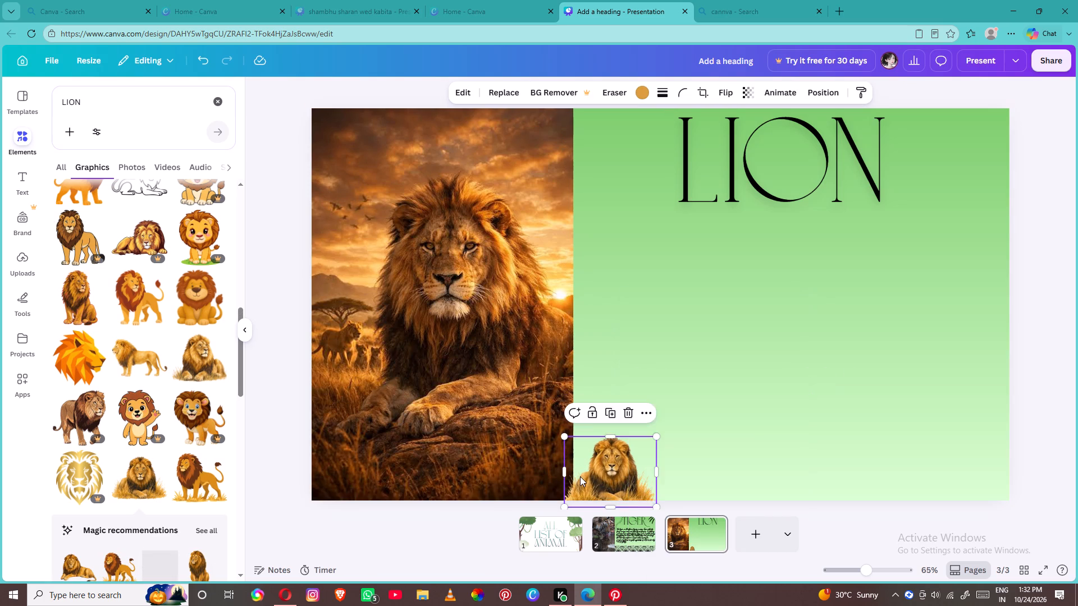
pyautogui.click(601, 300)
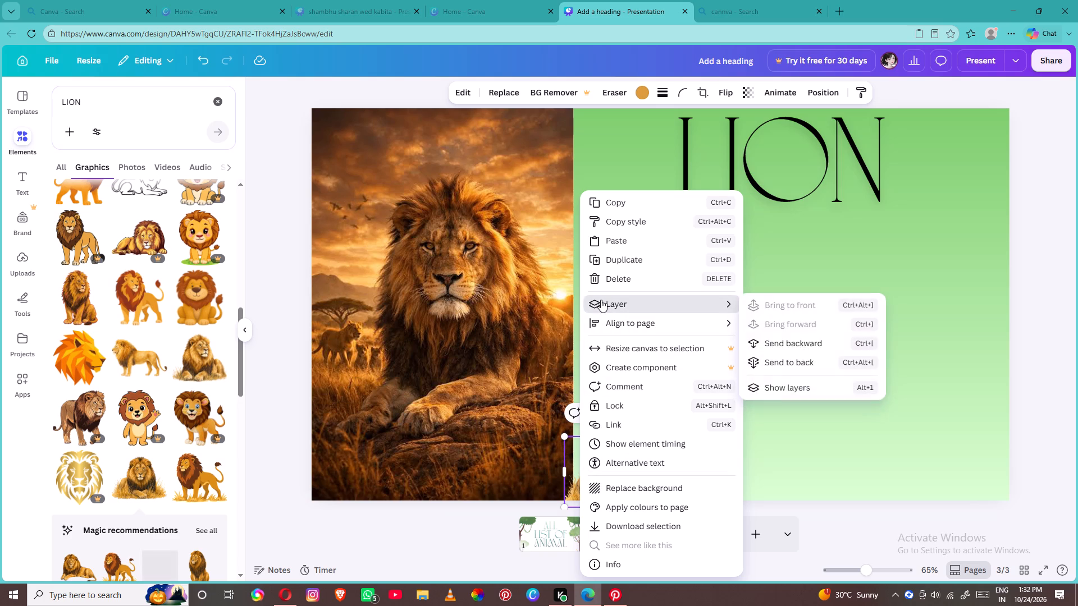
pyautogui.click(635, 301)
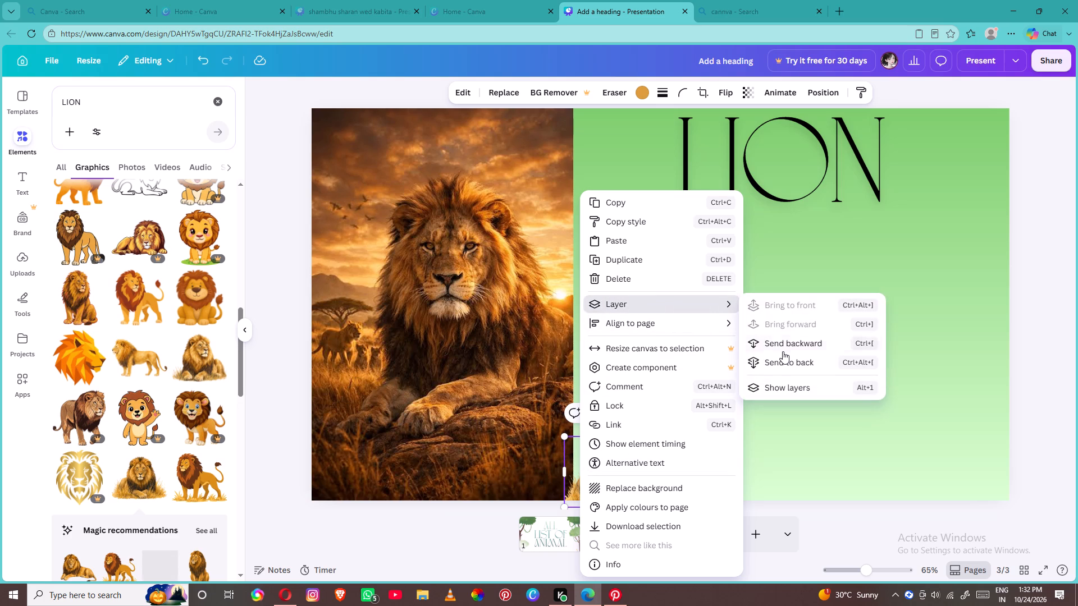
pyautogui.click(783, 351)
pyautogui.click(779, 448)
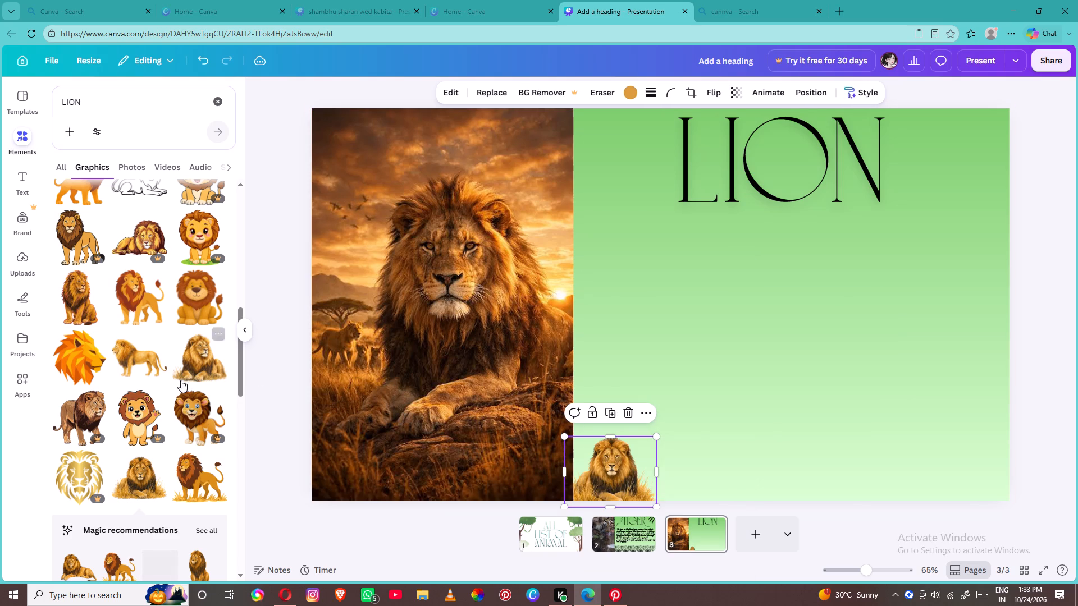
# Duplicate the small lion graphic five times to form an evenly spaced row along the green area's bottom, out to the page edge.
pyautogui.scroll(-2, 169, 382)
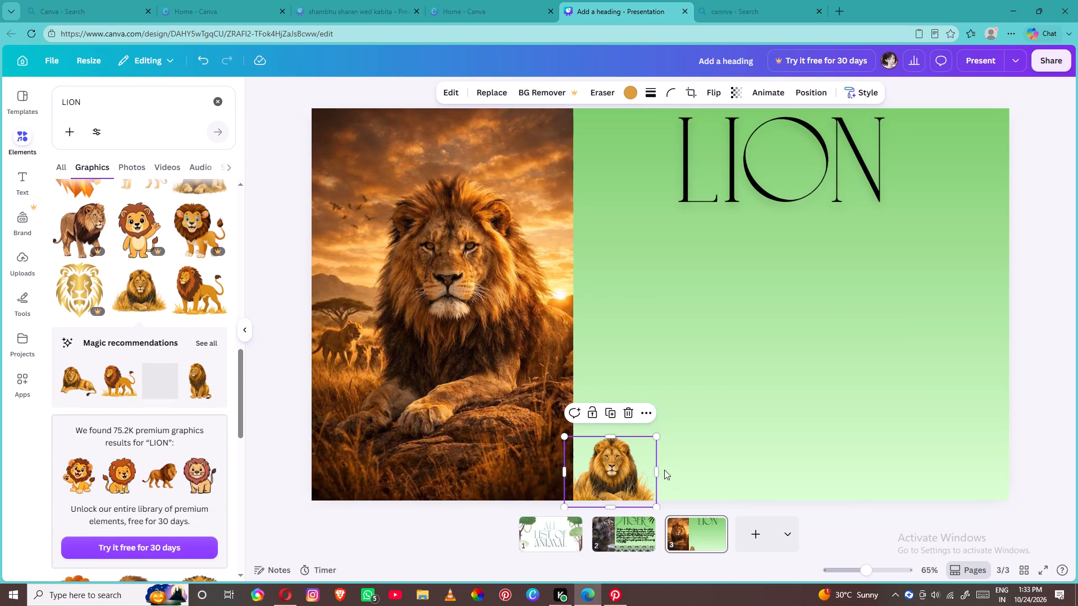
pyautogui.click(610, 411)
pyautogui.moveTo(621, 475); pyautogui.dragTo(683, 478)
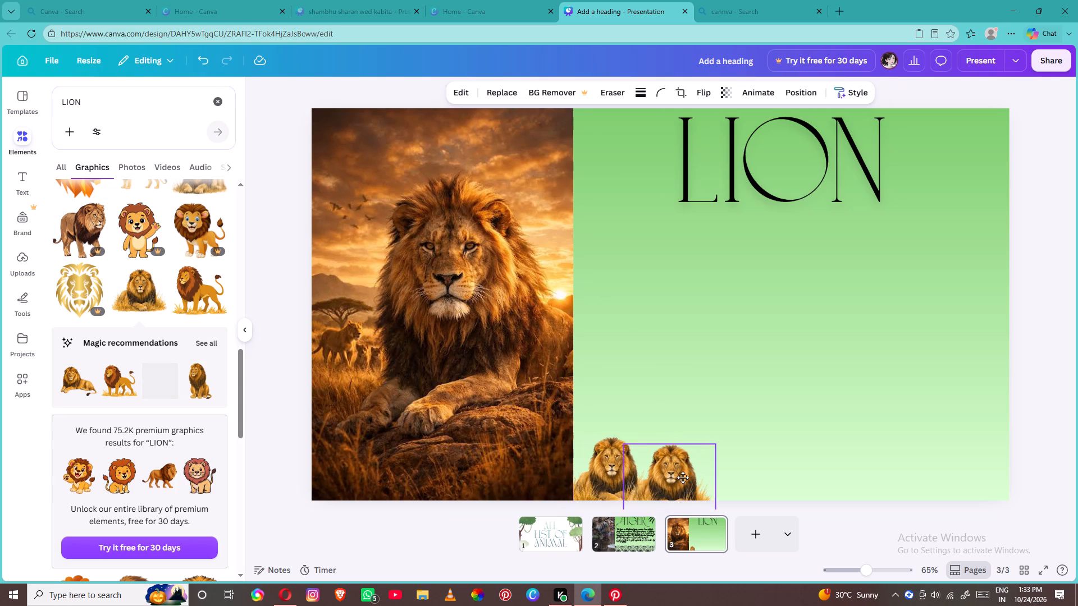
pyautogui.moveTo(683, 478); pyautogui.dragTo(696, 469)
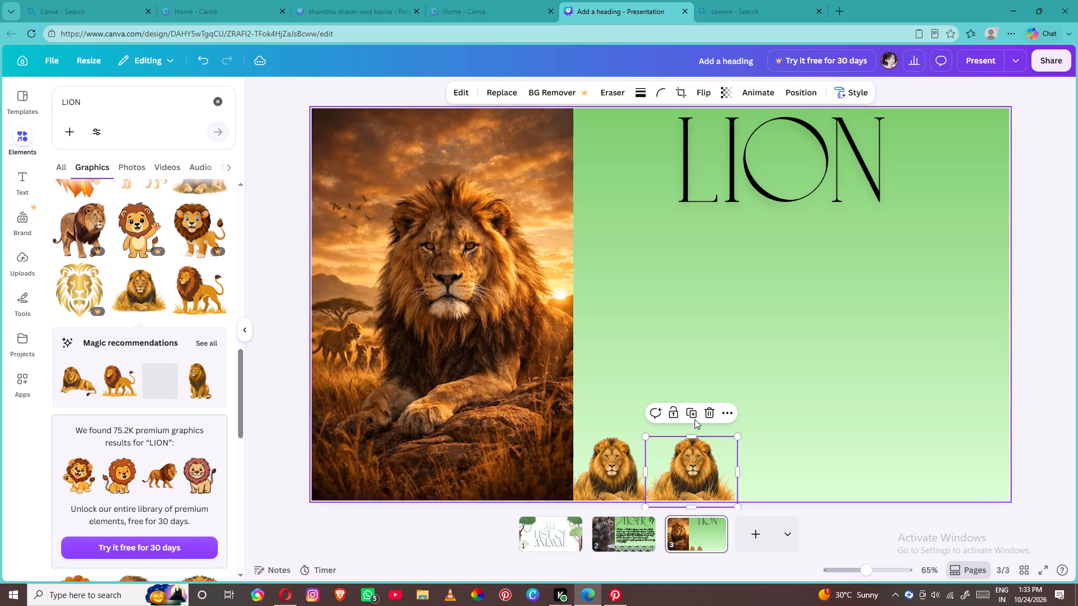
pyautogui.click(695, 415)
pyautogui.click(774, 418)
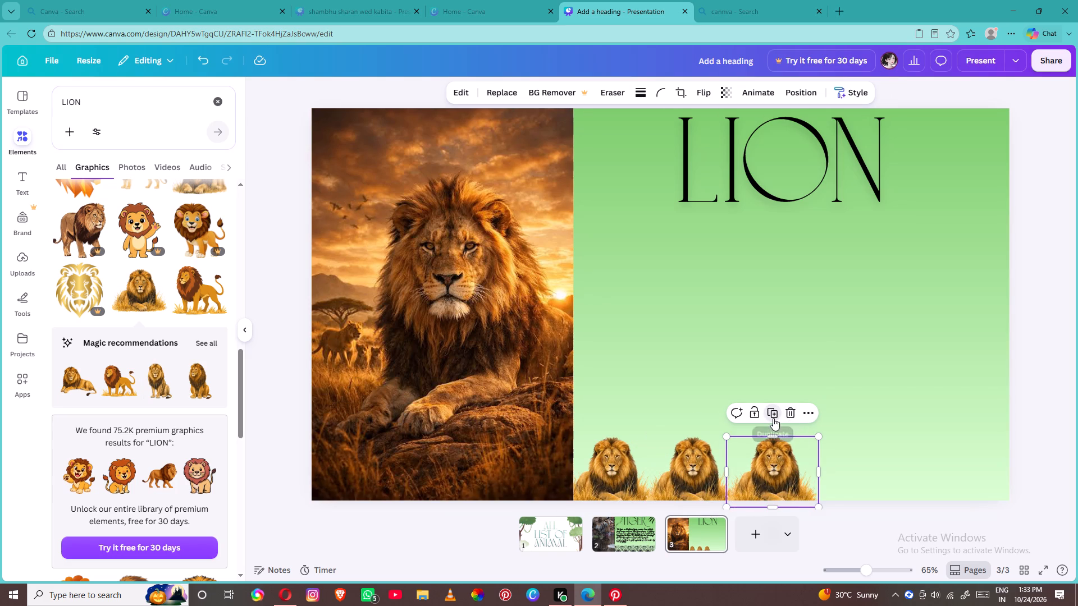
pyautogui.click(853, 416)
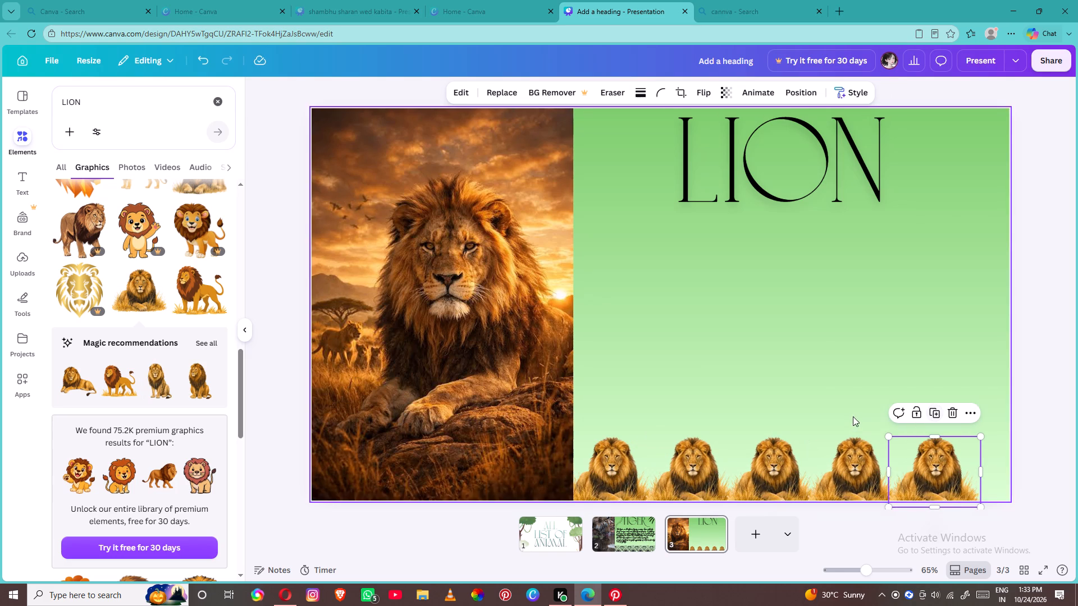
pyautogui.click(940, 415)
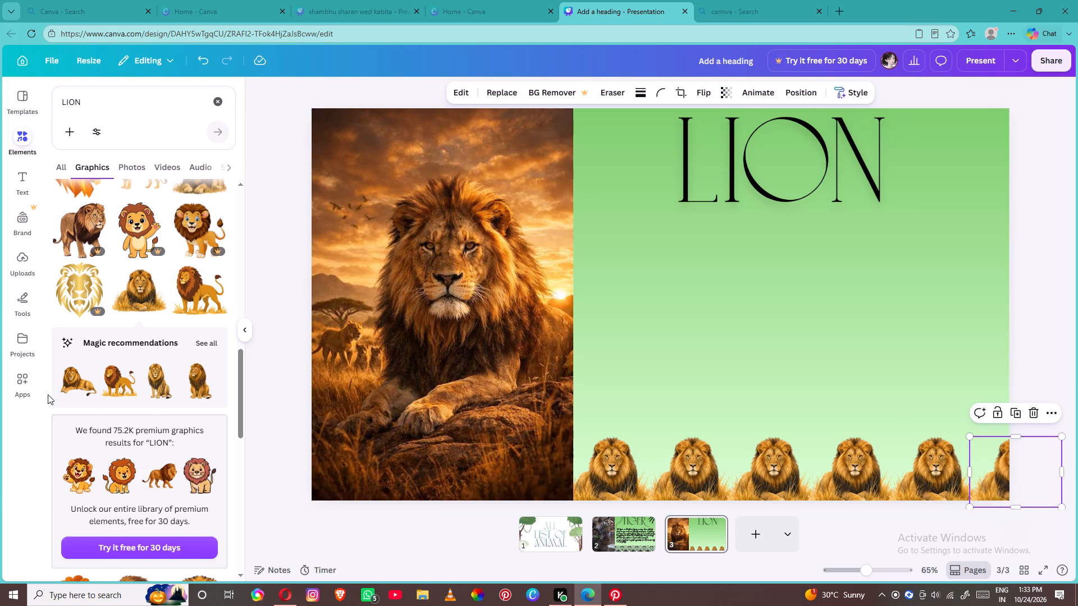
# Add the black walking-lion silhouette, shrink it to about 327 by 239, and place it just right of the LION heading.
pyautogui.scroll(-4, 80, 409)
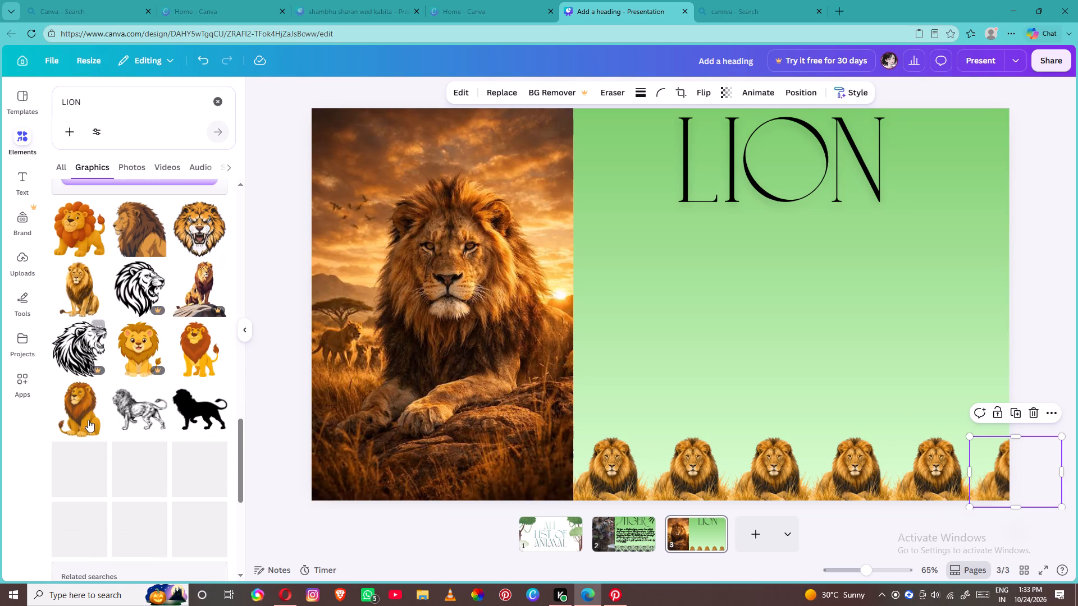
pyautogui.click(209, 411)
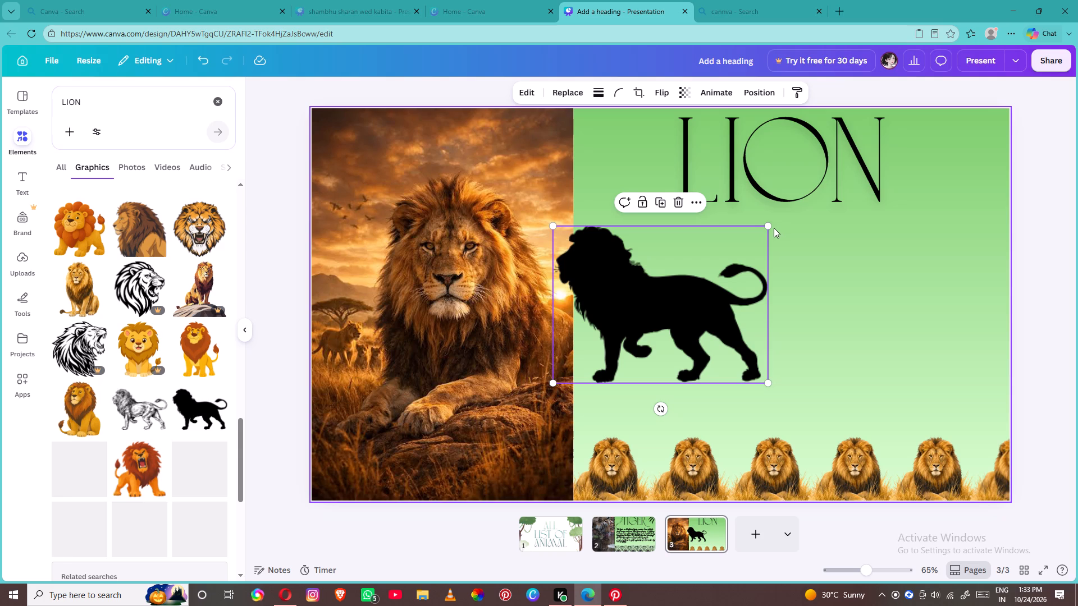
pyautogui.moveTo(768, 228); pyautogui.dragTo(695, 330)
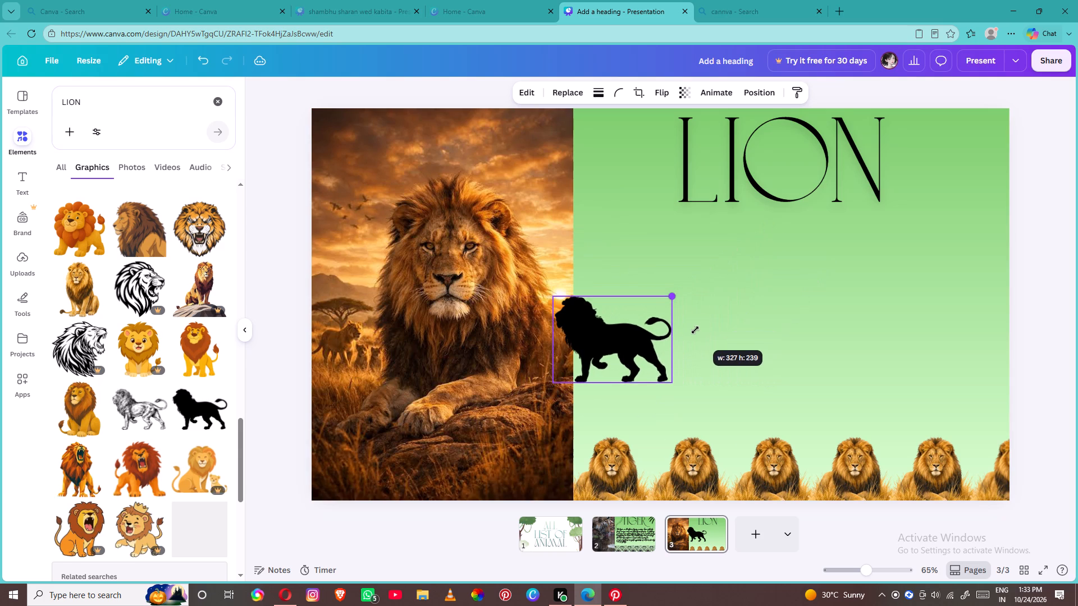
pyautogui.moveTo(695, 330); pyautogui.dragTo(696, 330)
pyautogui.moveTo(631, 348); pyautogui.dragTo(668, 176)
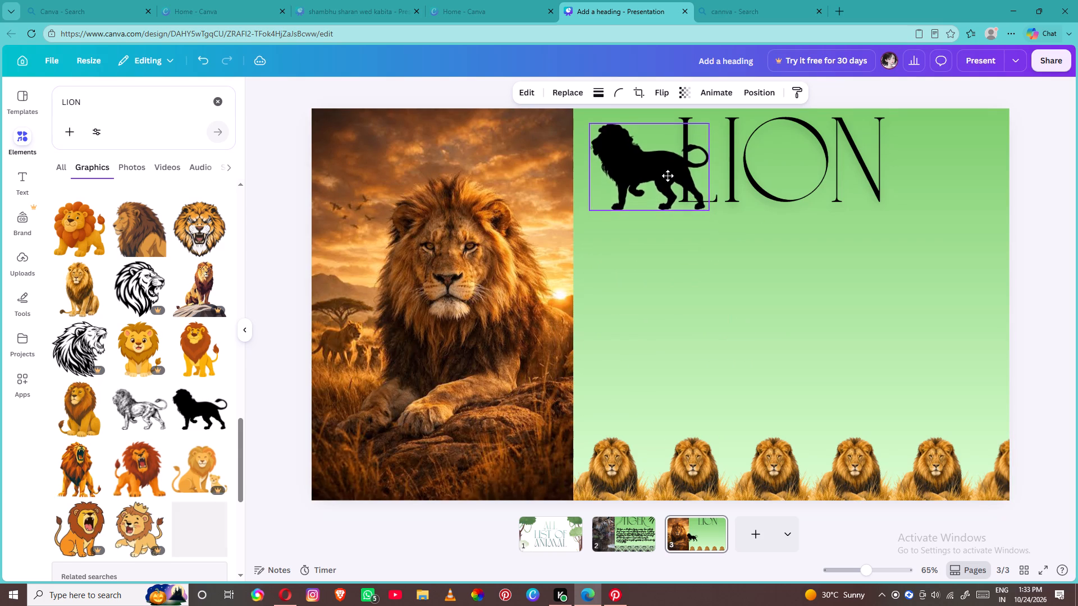
pyautogui.moveTo(668, 176); pyautogui.dragTo(971, 169)
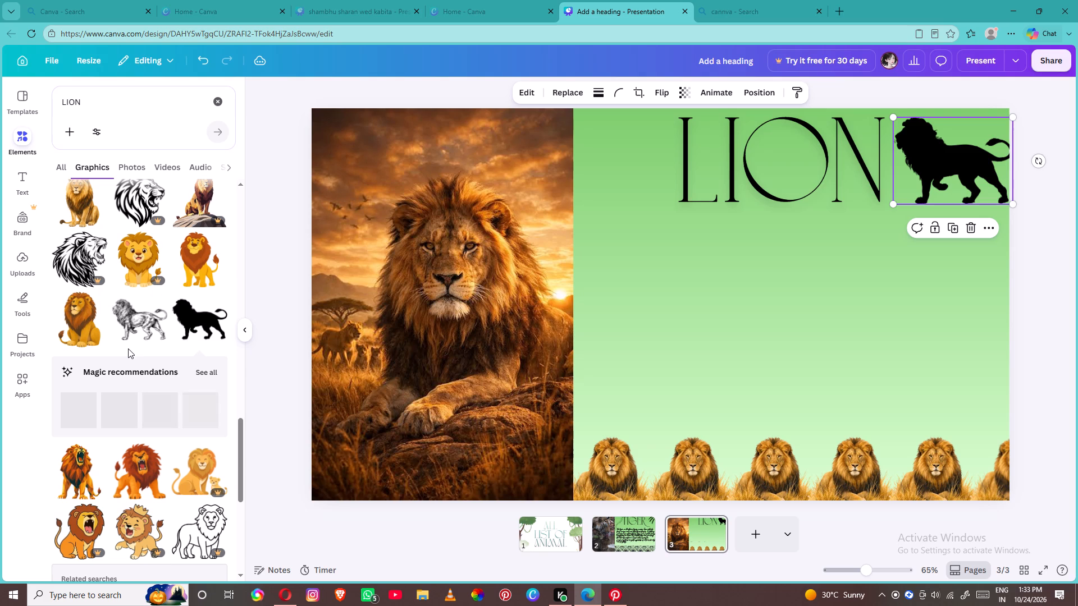
# Add the black-and-white engraved walking lion, shrink it to about 262 by 193, and place it just left of the LION heading.
pyautogui.click(151, 324)
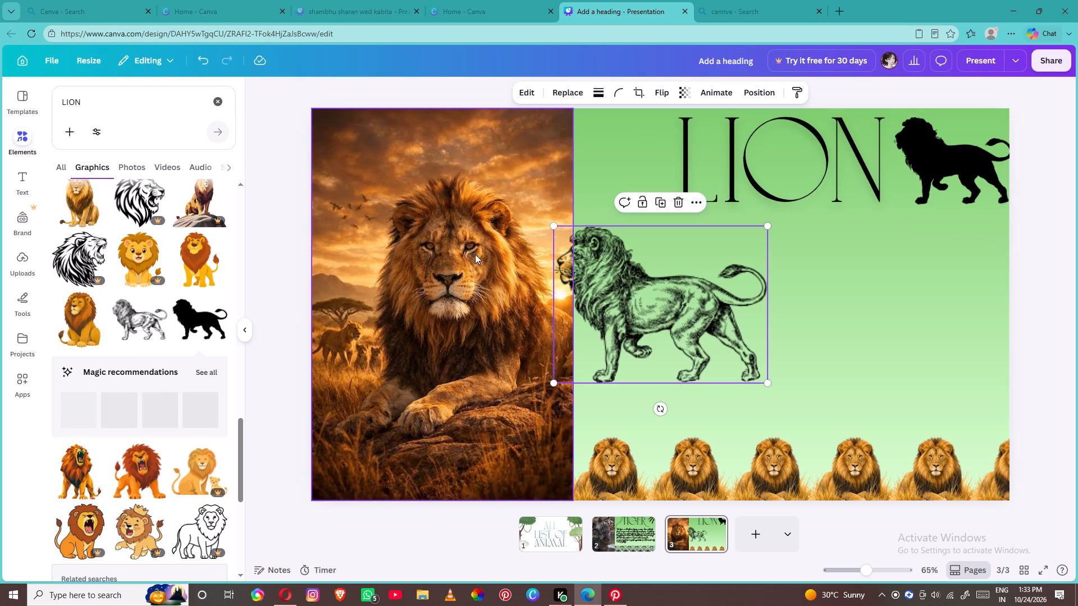
pyautogui.moveTo(554, 224); pyautogui.dragTo(682, 297)
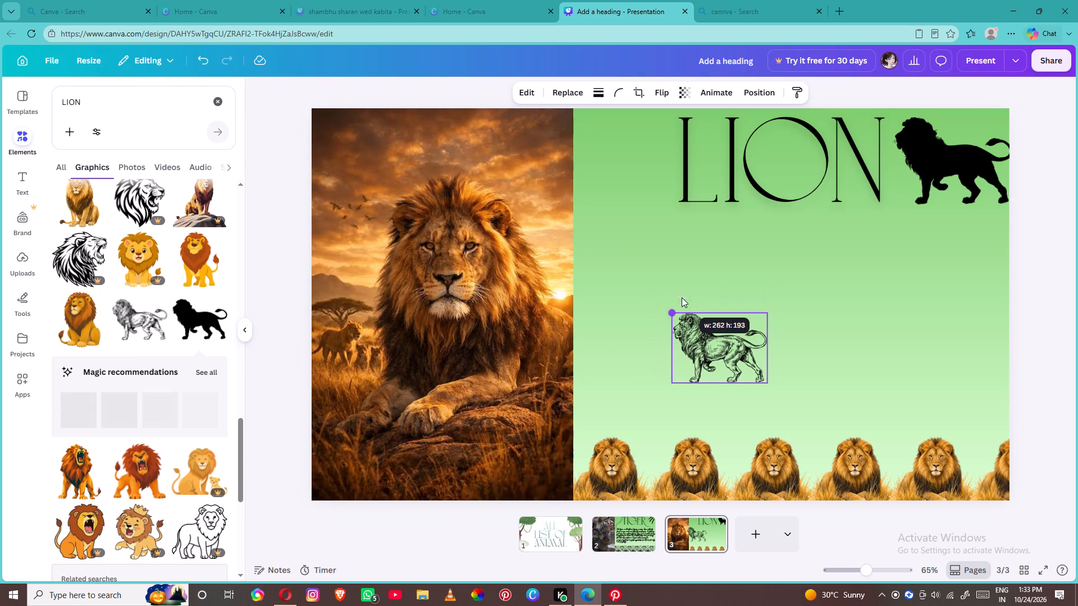
pyautogui.moveTo(719, 341); pyautogui.dragTo(634, 150)
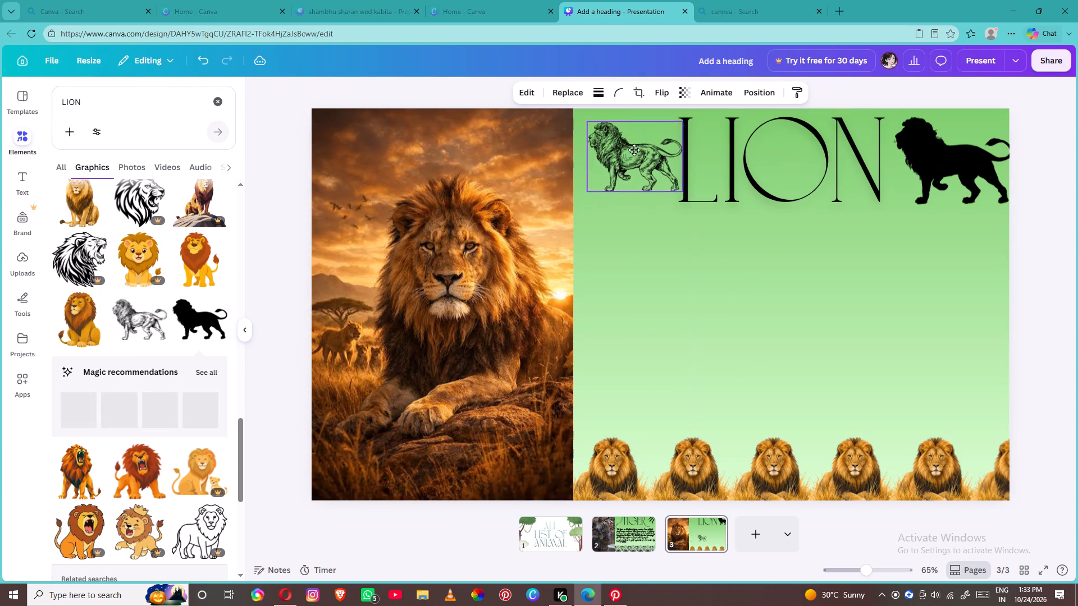
pyautogui.moveTo(634, 150); pyautogui.dragTo(632, 147)
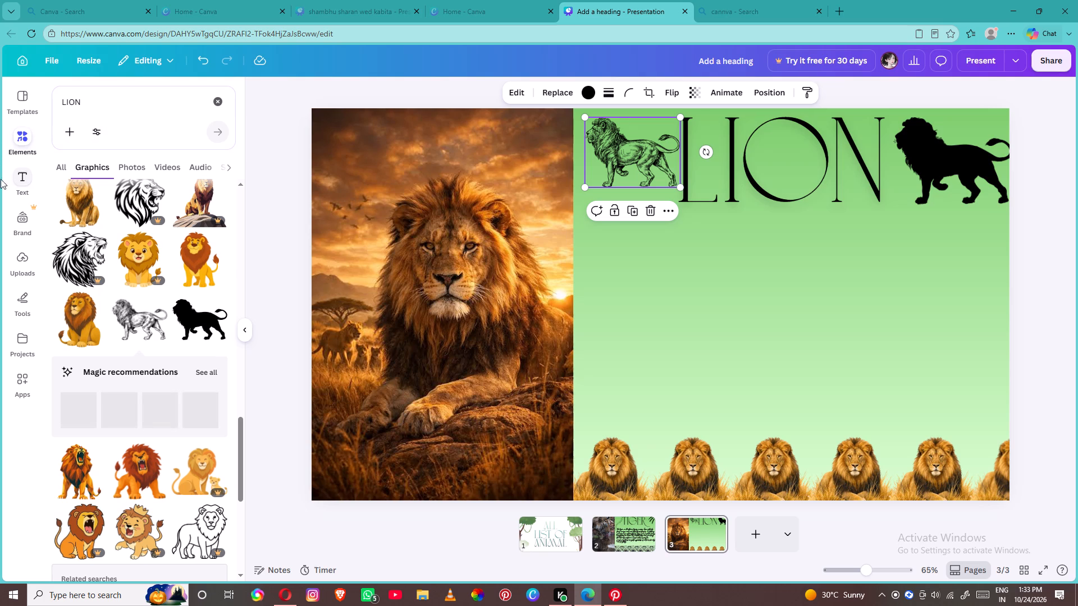
pyautogui.click(23, 177)
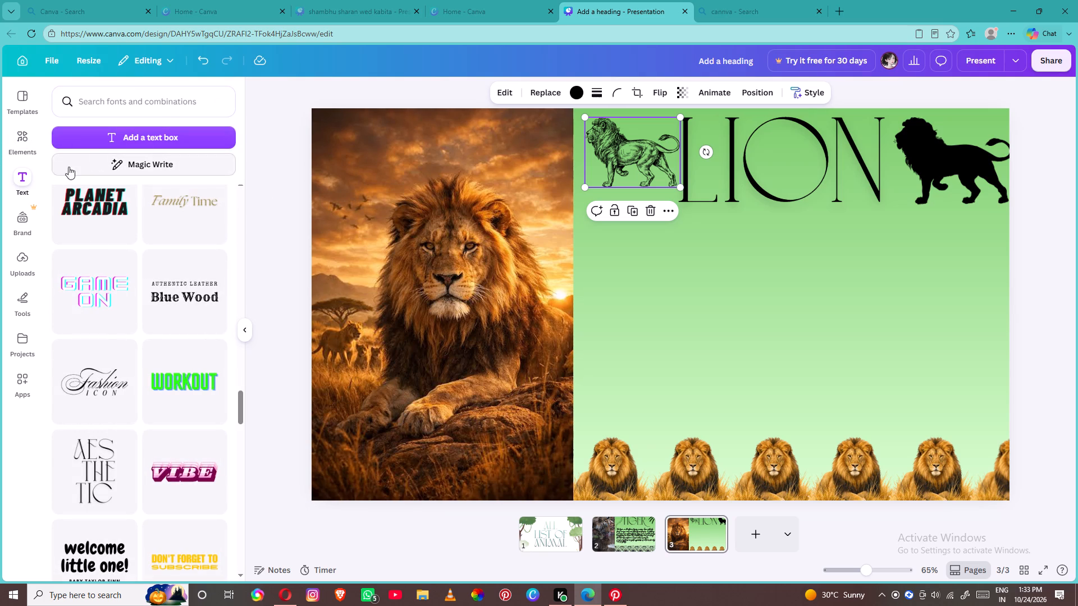
pyautogui.click(704, 204)
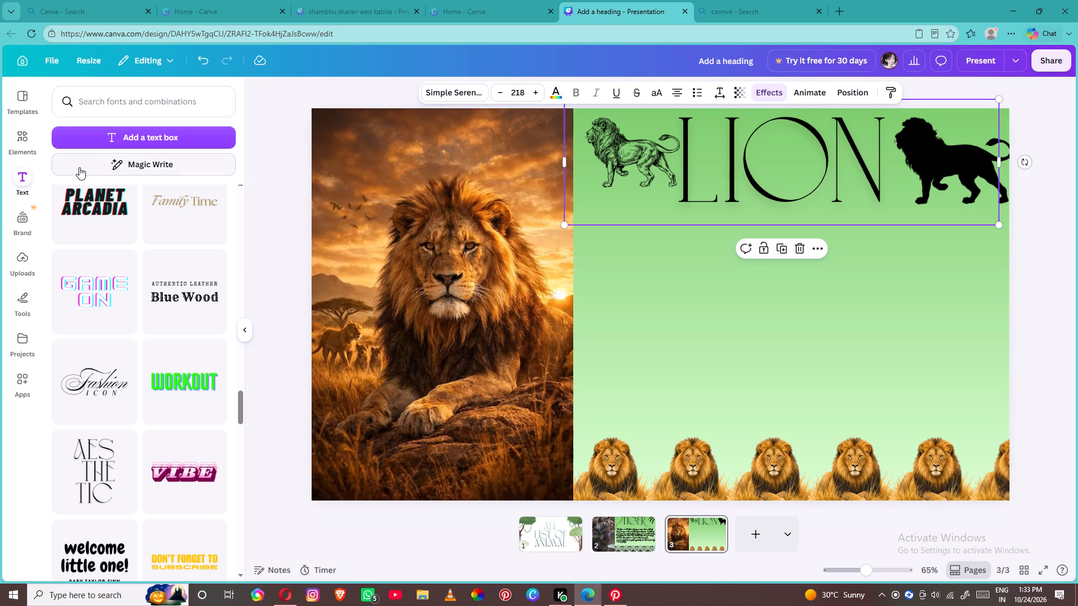
pyautogui.click(23, 172)
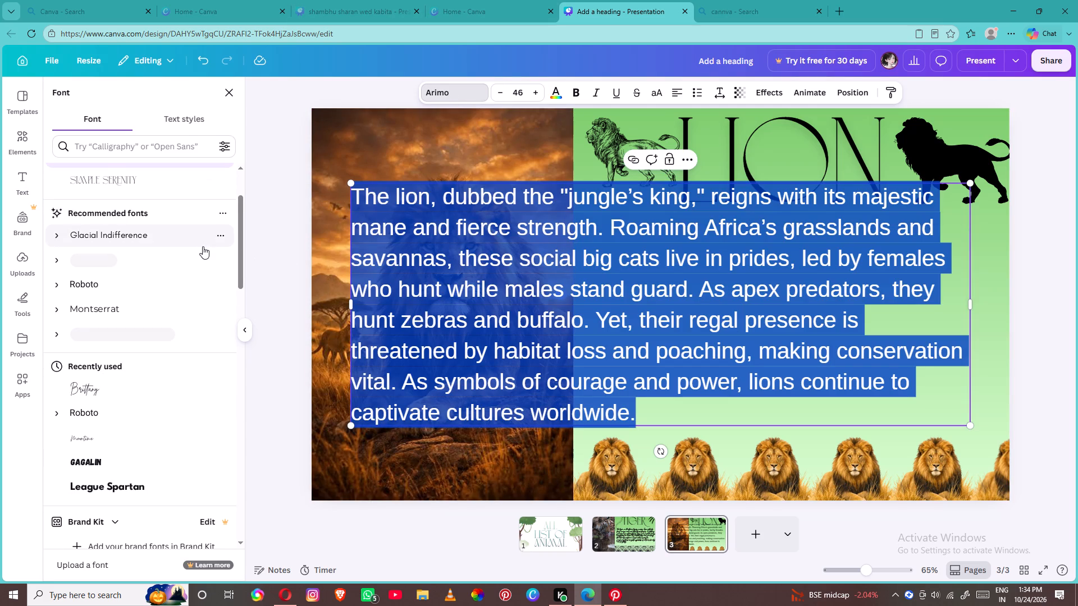
pyautogui.scroll(5, 202, 246)
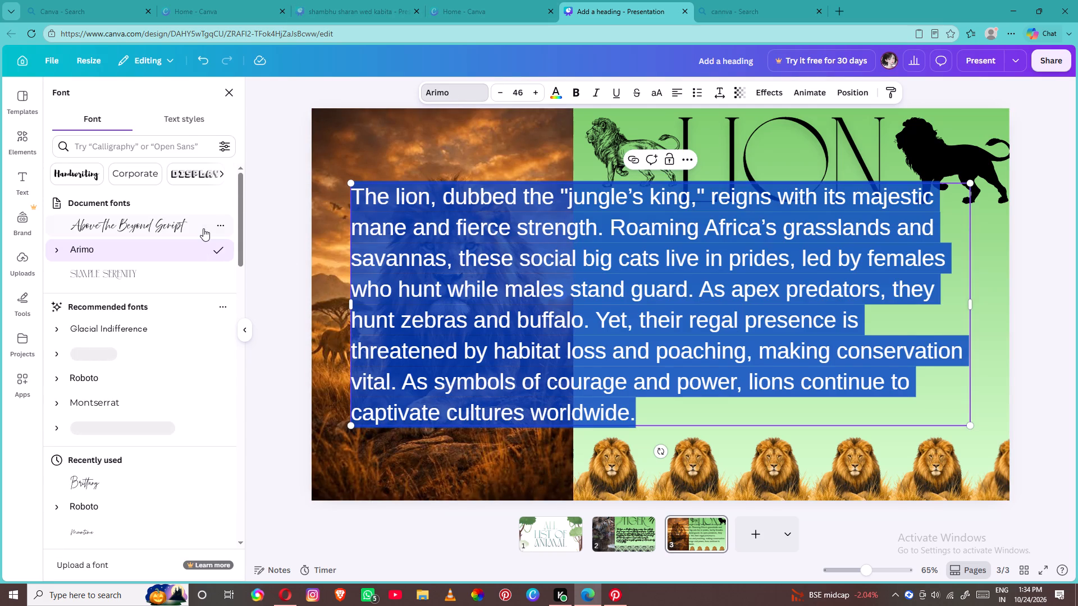
pyautogui.click(203, 228)
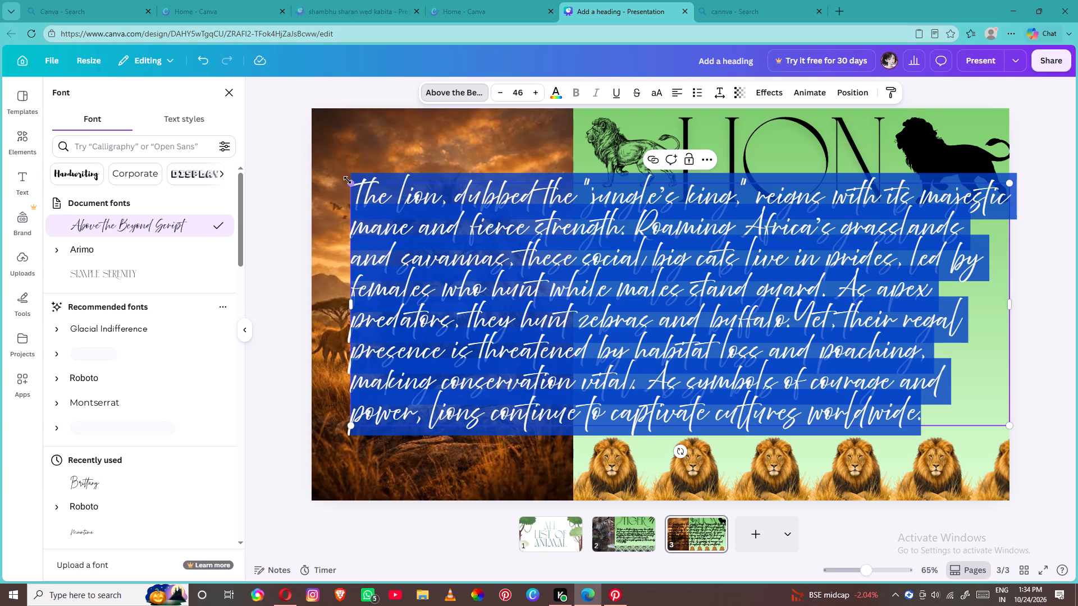
# Fit the lion description into the green area between the LION heading and the row of lions, at font size 32.6.
pyautogui.moveTo(349, 182); pyautogui.dragTo(591, 318)
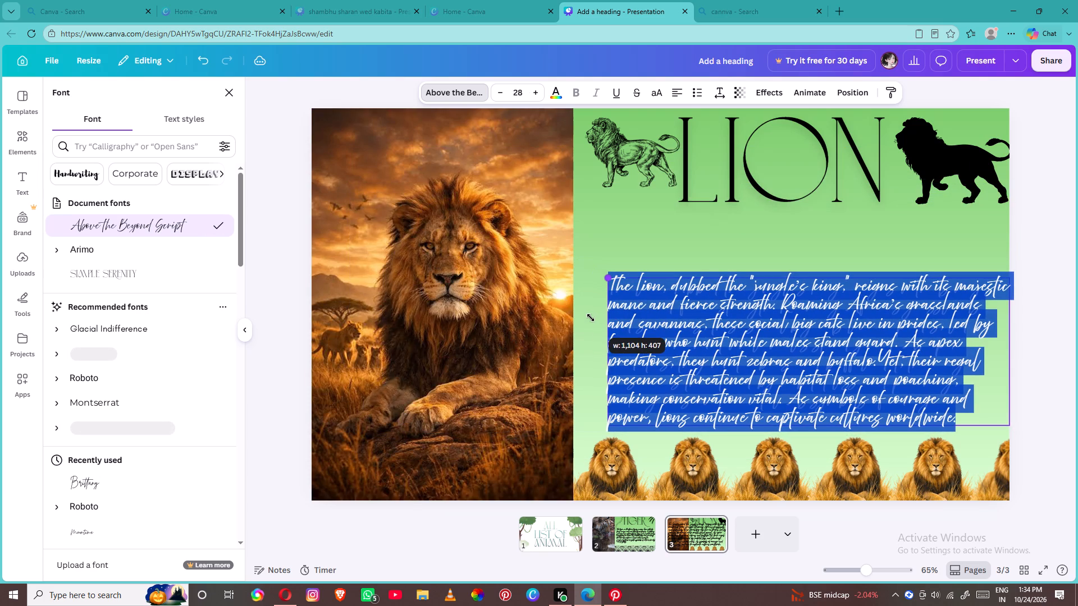
pyautogui.moveTo(591, 318); pyautogui.dragTo(584, 309)
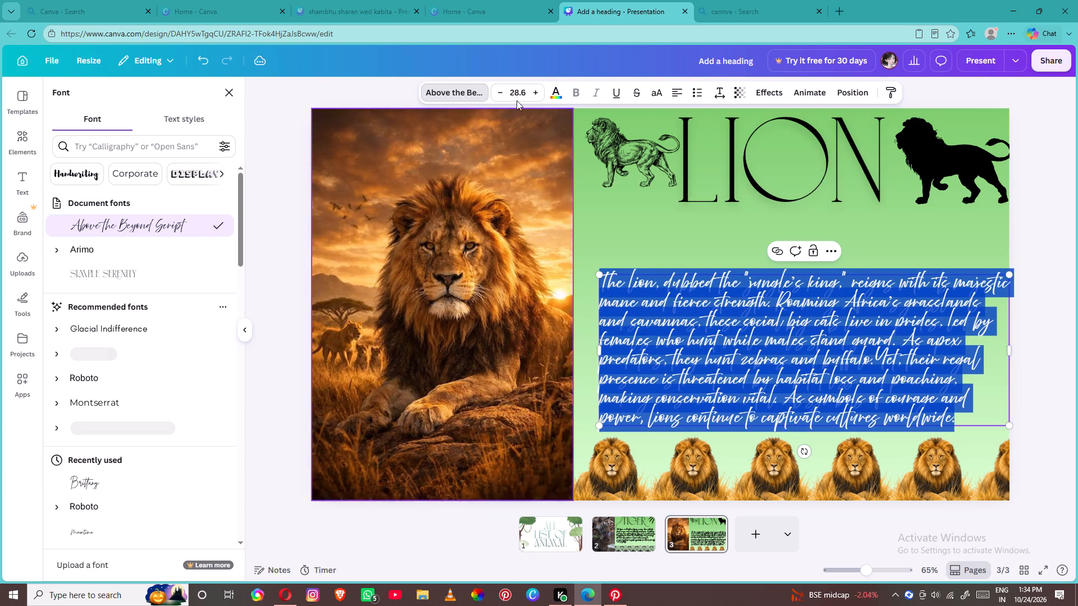
pyautogui.click(540, 90)
pyautogui.click(540, 90)
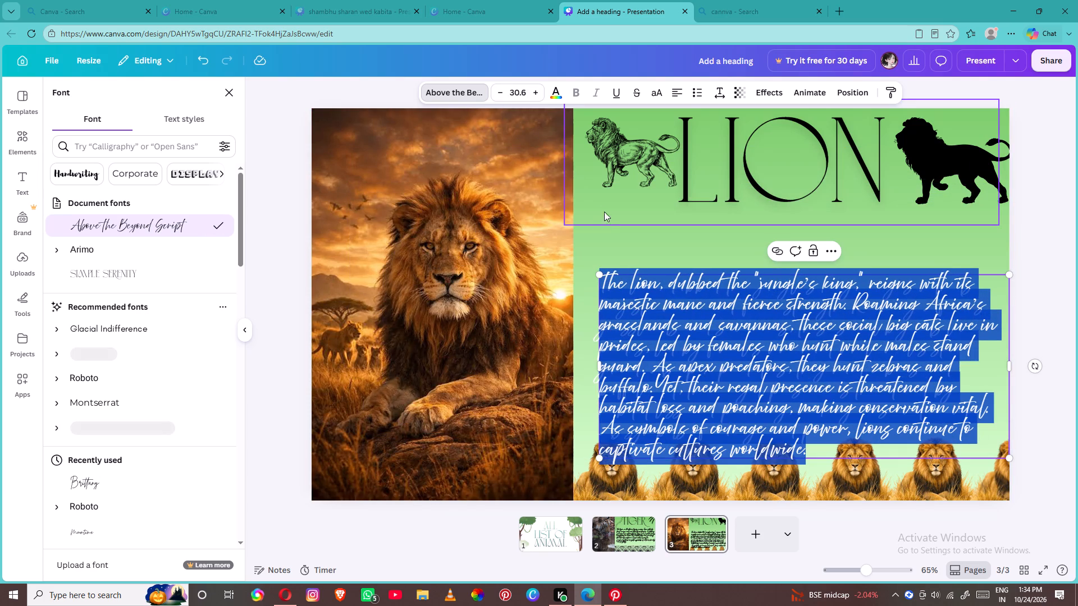
pyautogui.click(615, 233)
pyautogui.moveTo(676, 320); pyautogui.dragTo(668, 273)
pyautogui.click(668, 273)
pyautogui.click(538, 92)
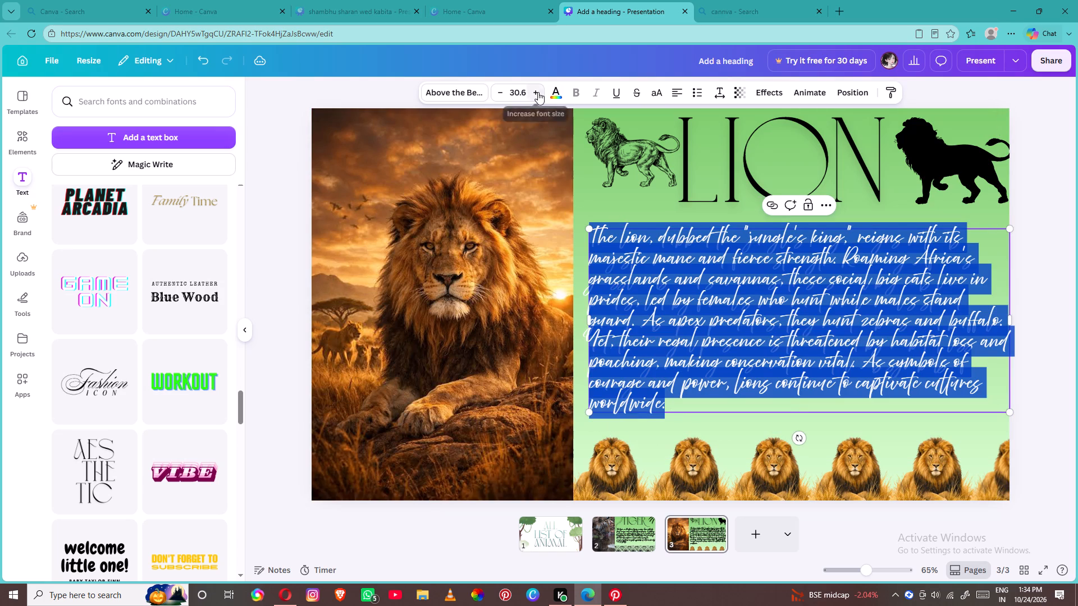
pyautogui.click(538, 92)
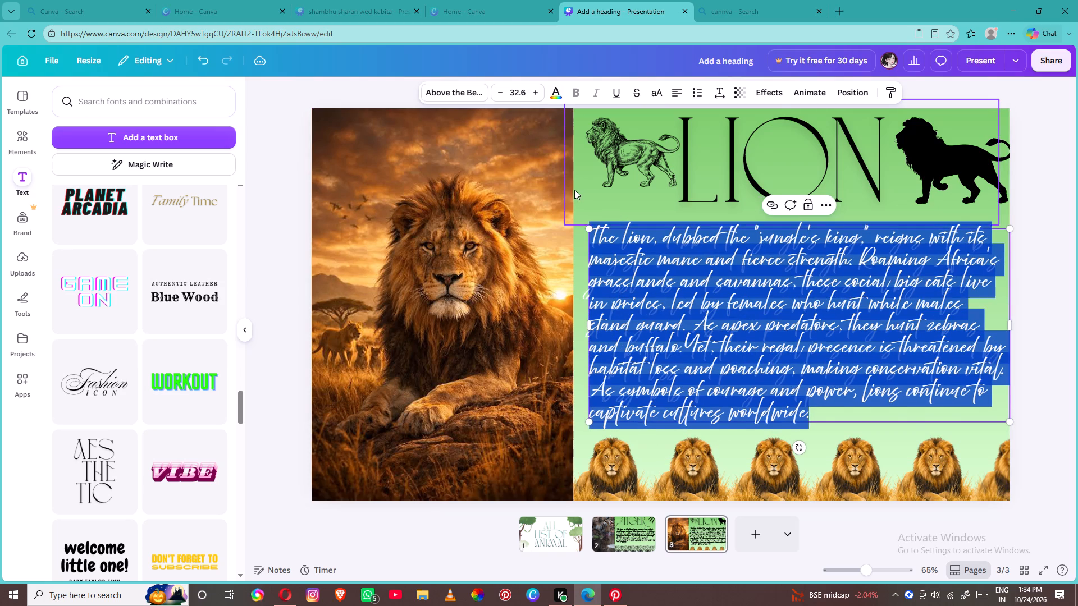
pyautogui.click(575, 190)
# Add a new page 4 after the LION page.
pyautogui.click(748, 548)
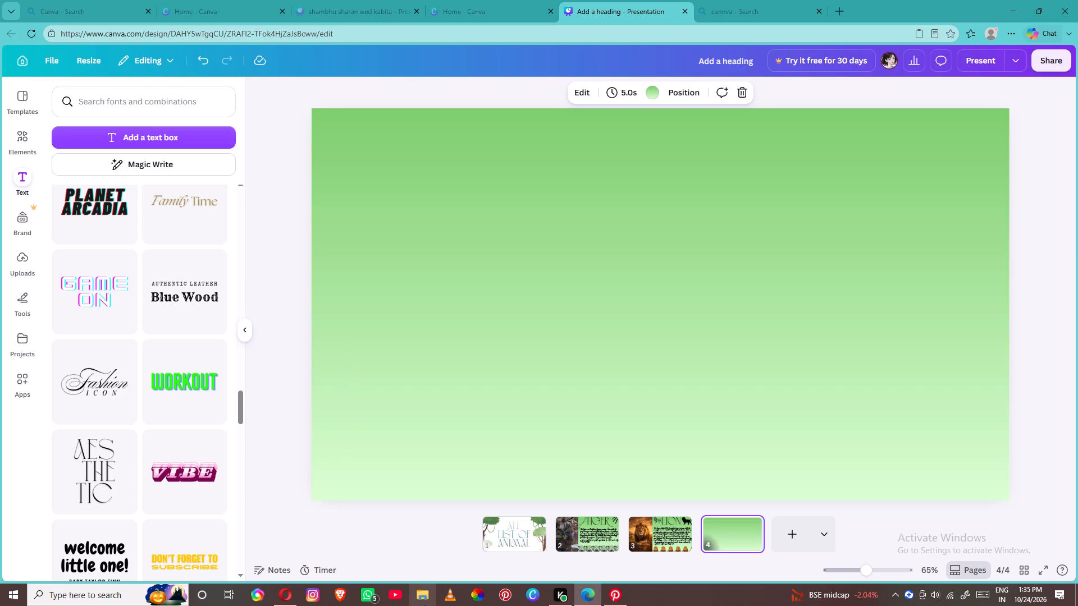
# Switch to the Opera browser and replace the Google Images search for LION with "elephant".
pyautogui.click(285, 605)
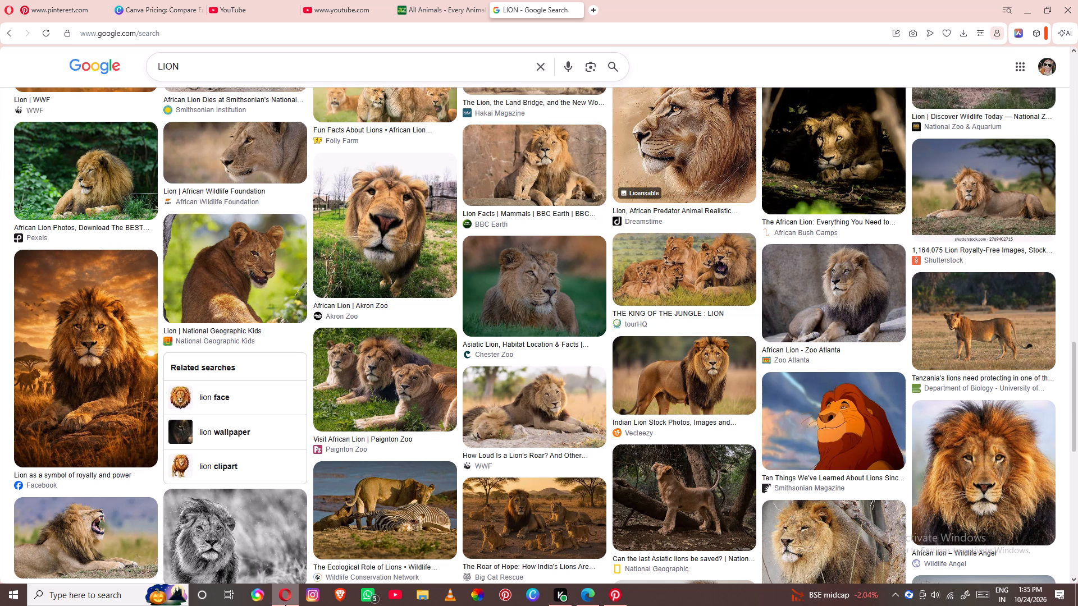
pyautogui.click(380, 65)
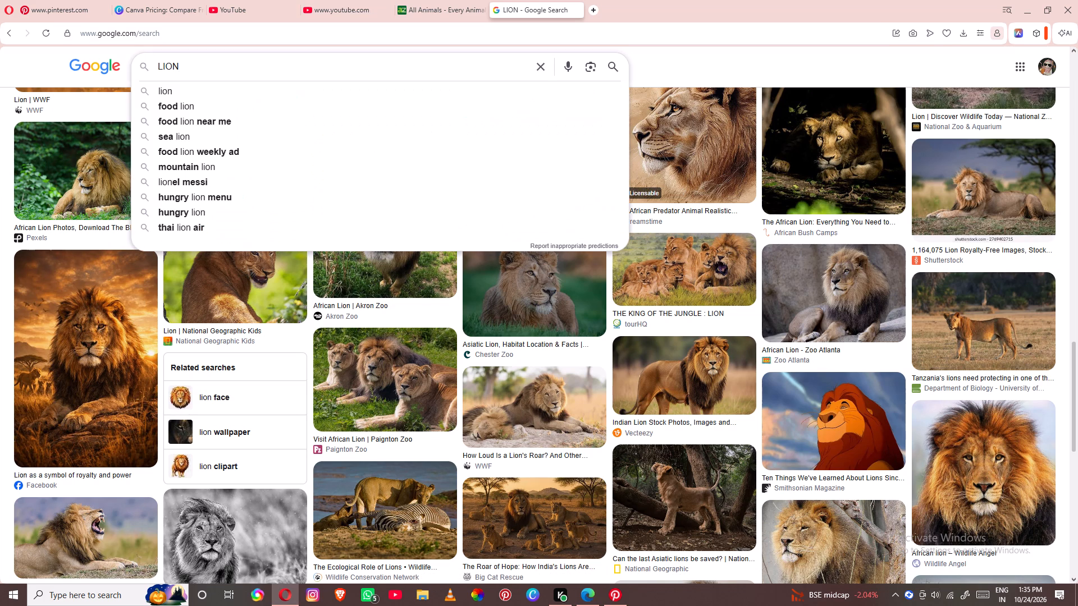
pyautogui.press('BackSpace')
pyautogui.press('BackSpace')
pyautogui.press('BackSpace')
pyautogui.press('BackSpace')
pyautogui.press('BackSpace')
pyautogui.press('BackSpace')
pyautogui.press('BackSpace')
pyautogui.press('BackSpace')
pyautogui.press('BackSpace')
pyautogui.press('BackSpace')
pyautogui.press('BackSpace')
pyautogui.press('BackSpace')
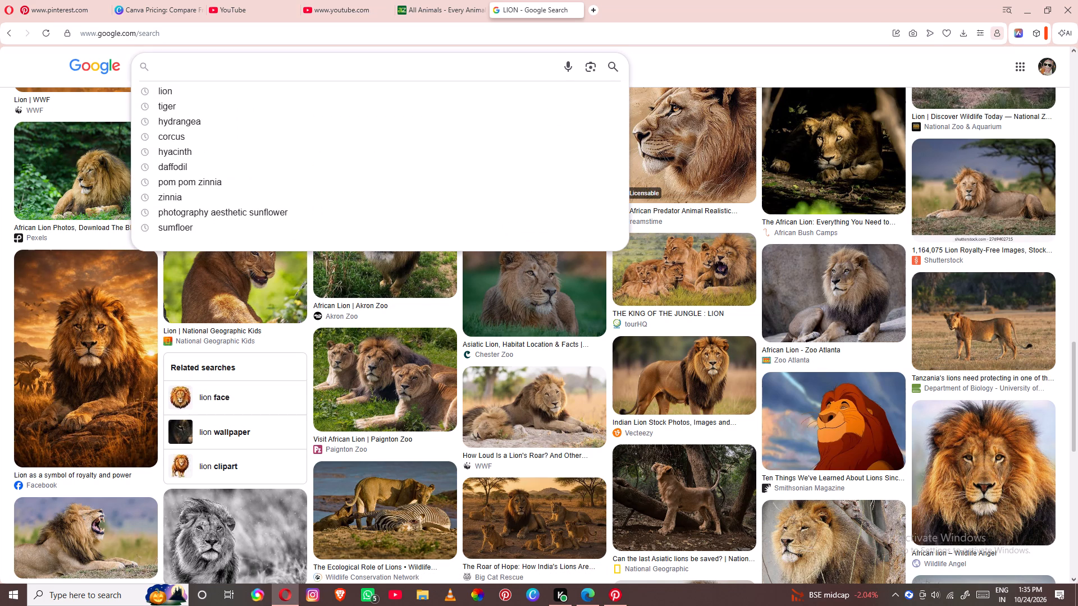
pyautogui.press('e')
pyautogui.write('LE')
pyautogui.press('p')
pyautogui.press('h')
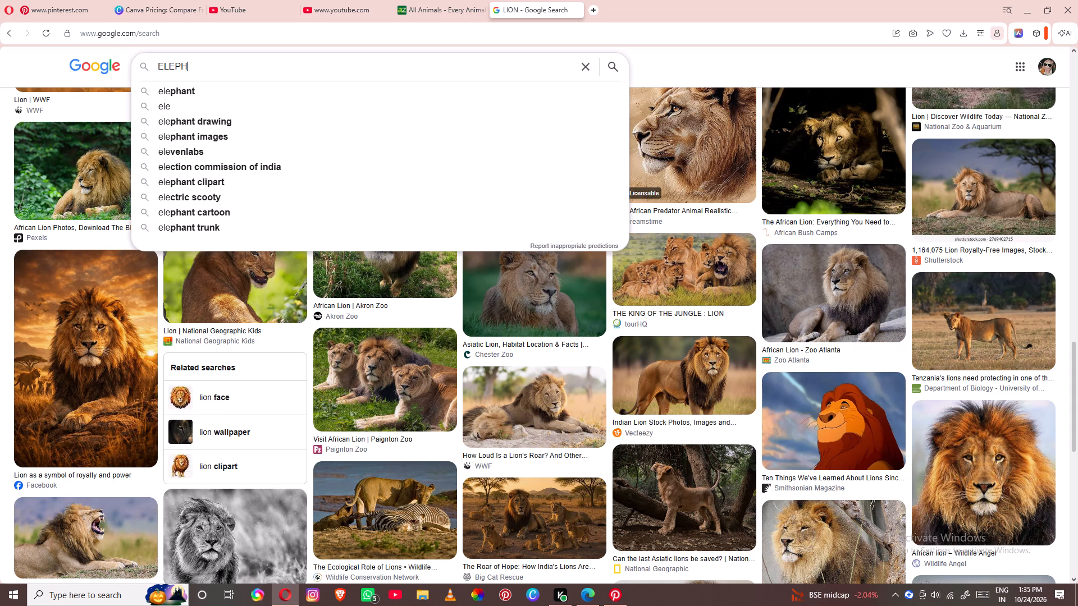
pyautogui.press('a')
pyautogui.write('NT')
pyautogui.click(350, 90)
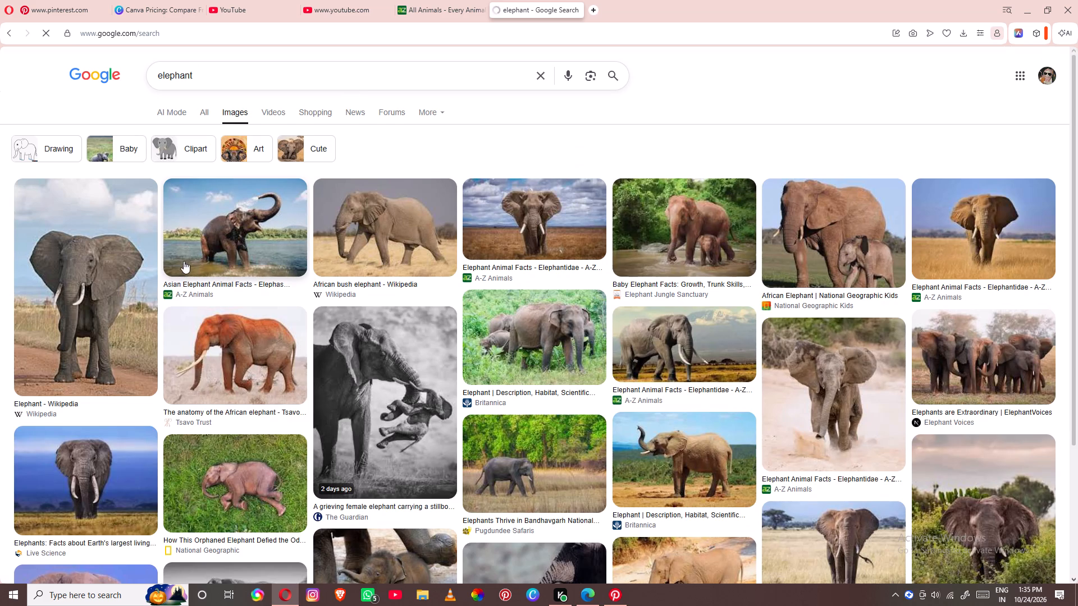
# Copy the tall Wikipedia picture of the elephant standing on a dirt road and return to the Canva presentation in Edge.
pyautogui.scroll(-2, 182, 253)
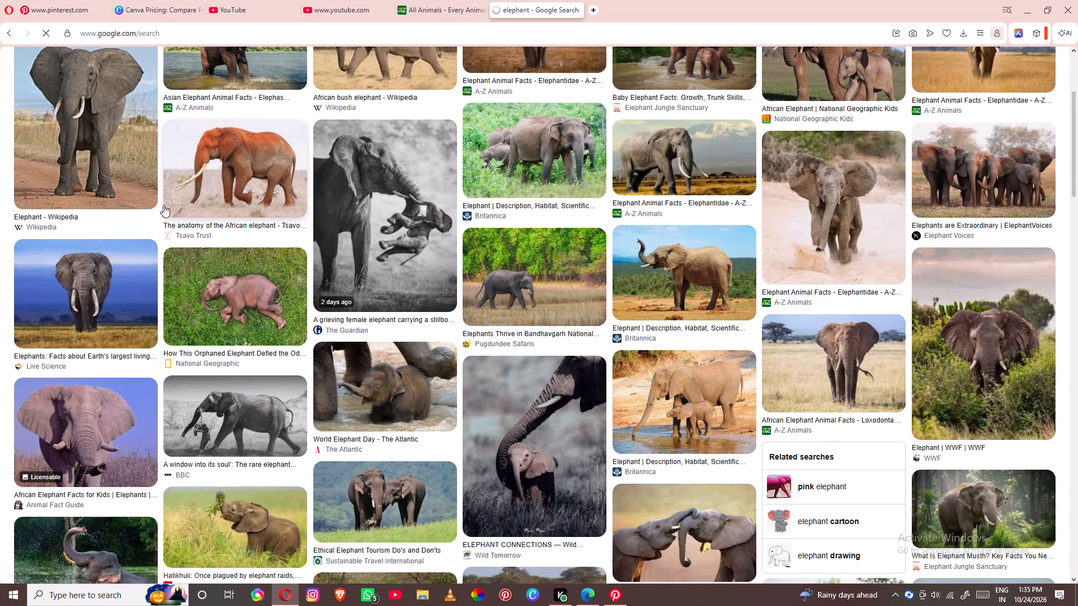
pyautogui.rightClick(163, 186)
pyautogui.rightClick(152, 184)
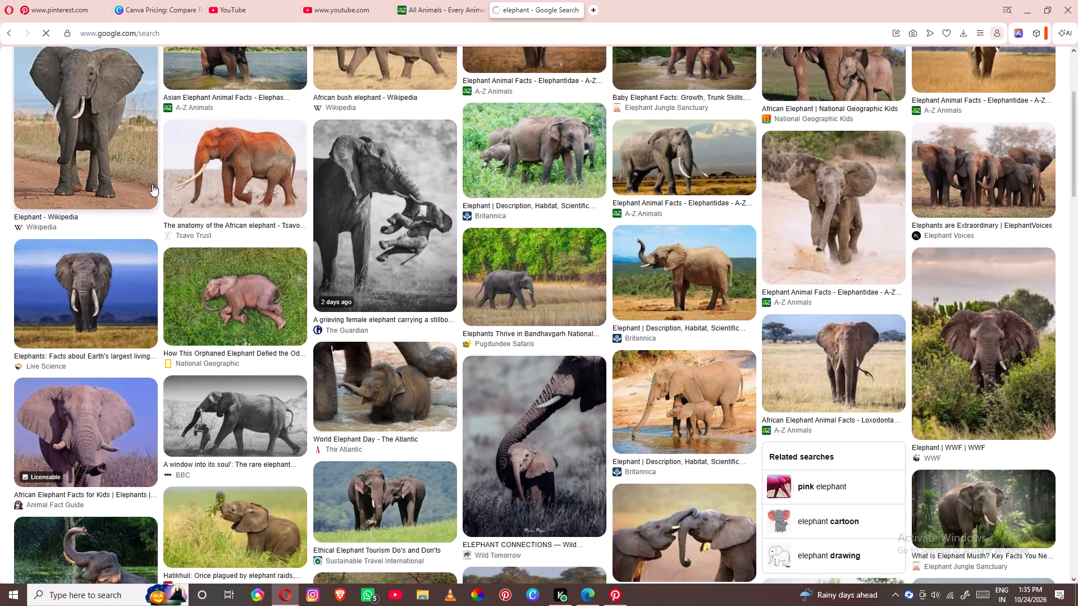
pyautogui.click(186, 247)
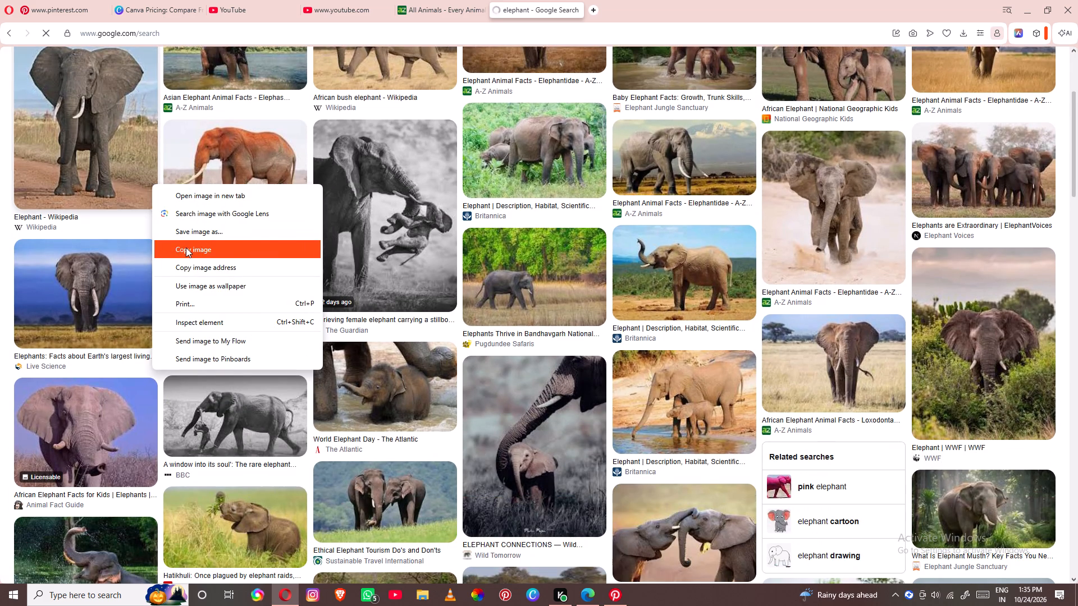
pyautogui.moveTo(538, 554); pyautogui.dragTo(572, 605)
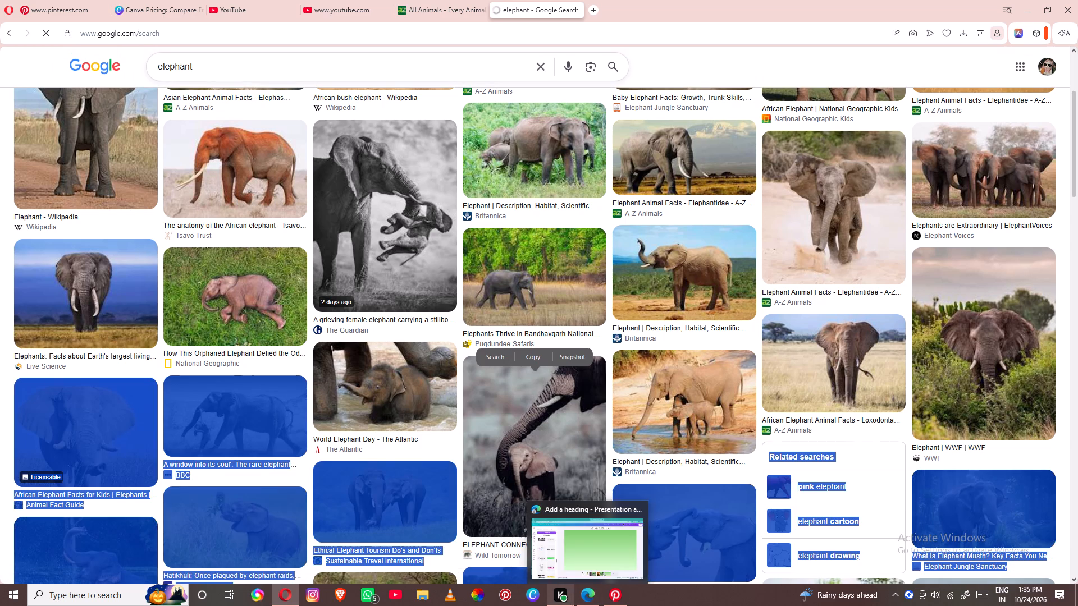